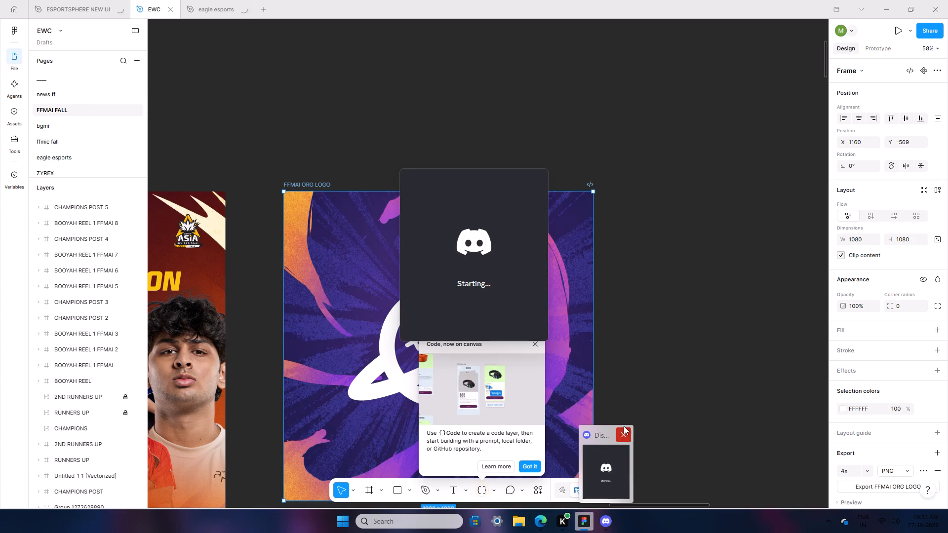
Close the Discord startup window and dismiss the code layer announcement on the canvas.
click(624, 428)
click(625, 438)
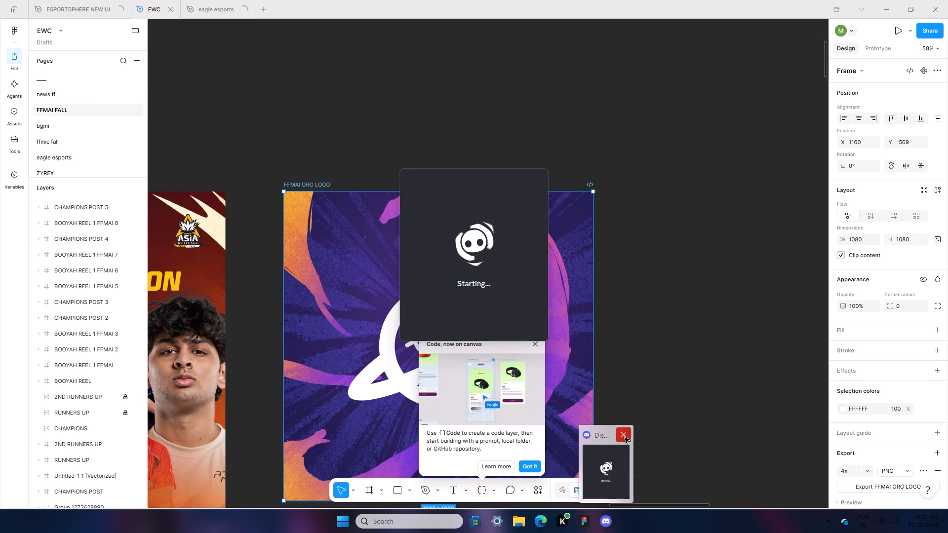
click(536, 346)
click(672, 381)
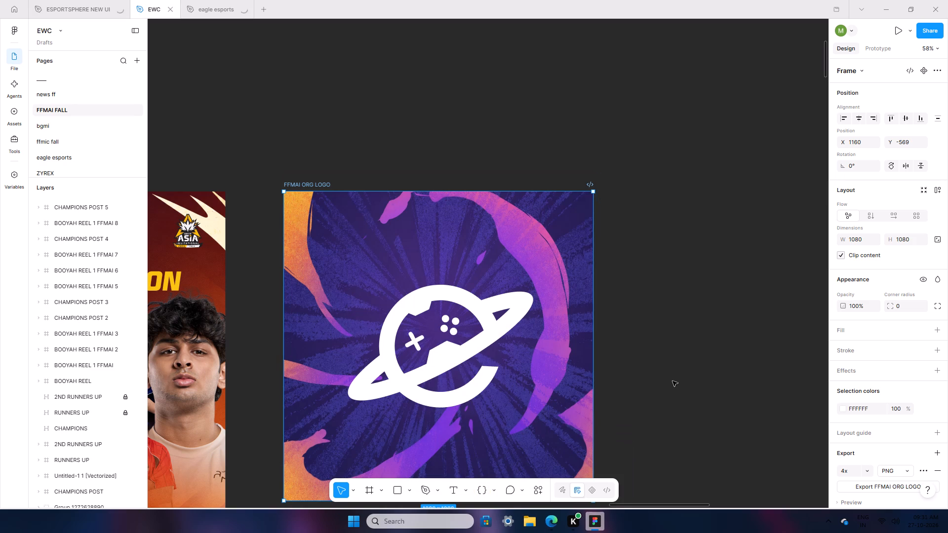
Open the news ff page of the EWC file.
scroll(672, 381, down, 3)
ctrl+scroll(672, 381, down, 5)
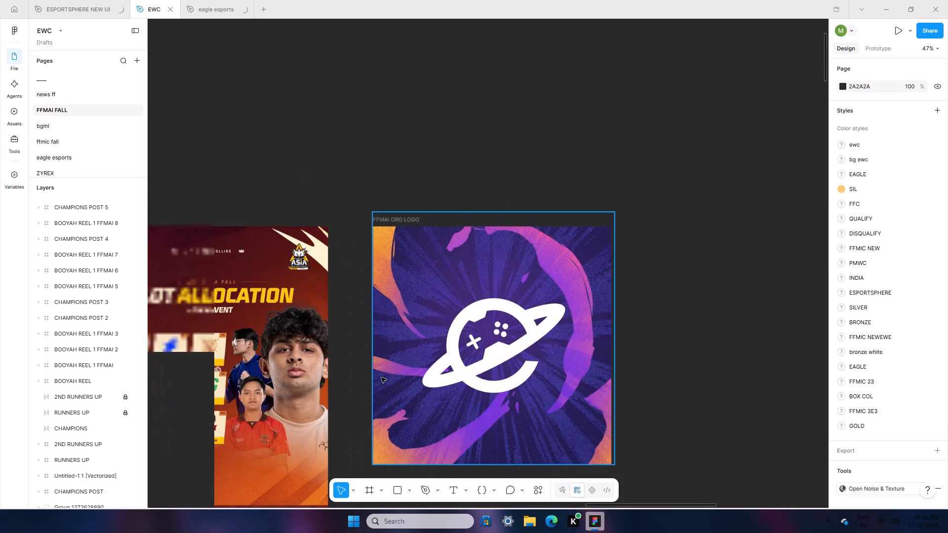
click(58, 87)
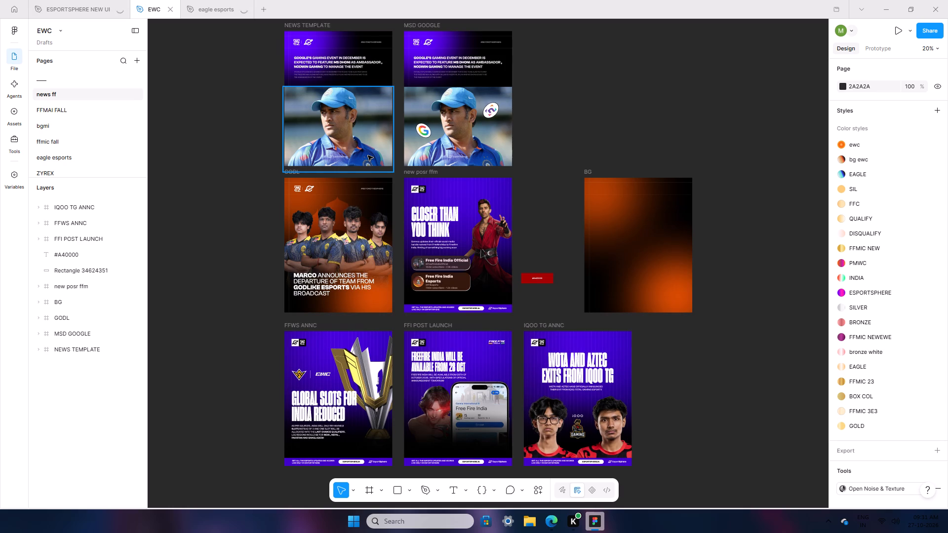
Duplicate the IQOO TG ANNC frame and place the copy directly below the original, left-aligned at X 2020, Y 4278.
click(544, 326)
right_click(544, 326)
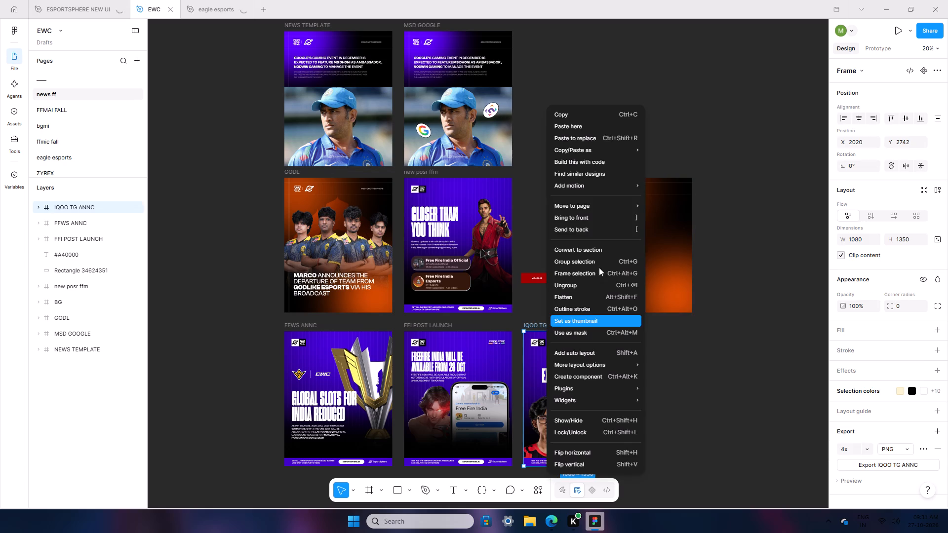
click(566, 117)
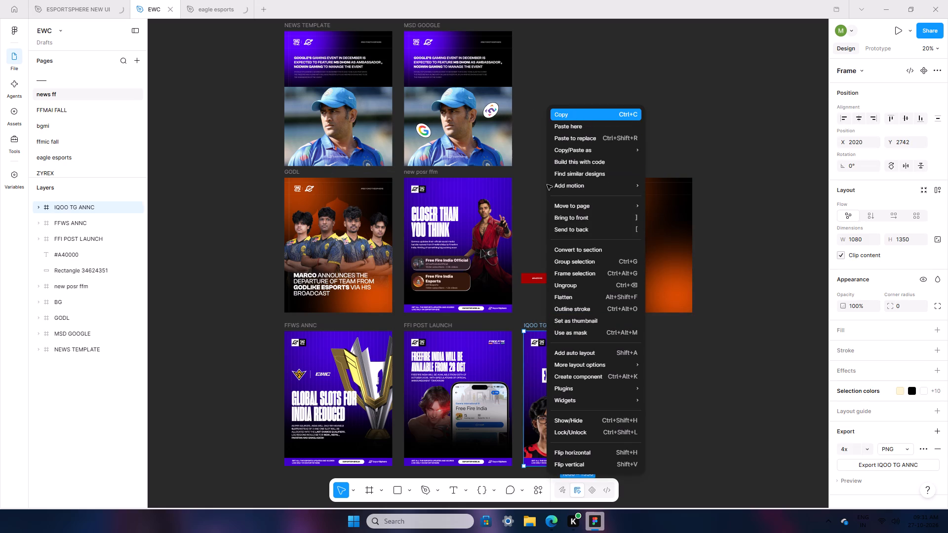
scroll(343, 466, down, 12)
right_click(566, 228)
click(585, 237)
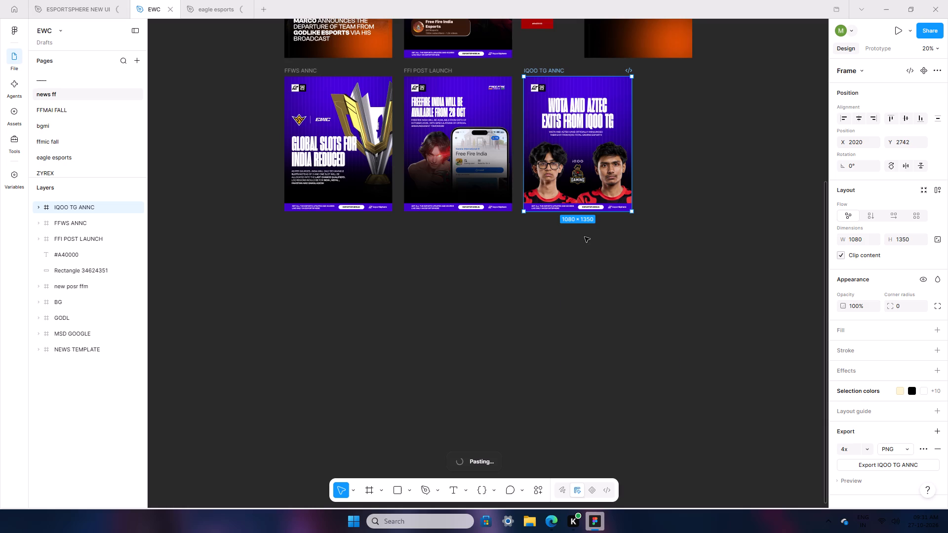
drag(584, 222, 530, 216)
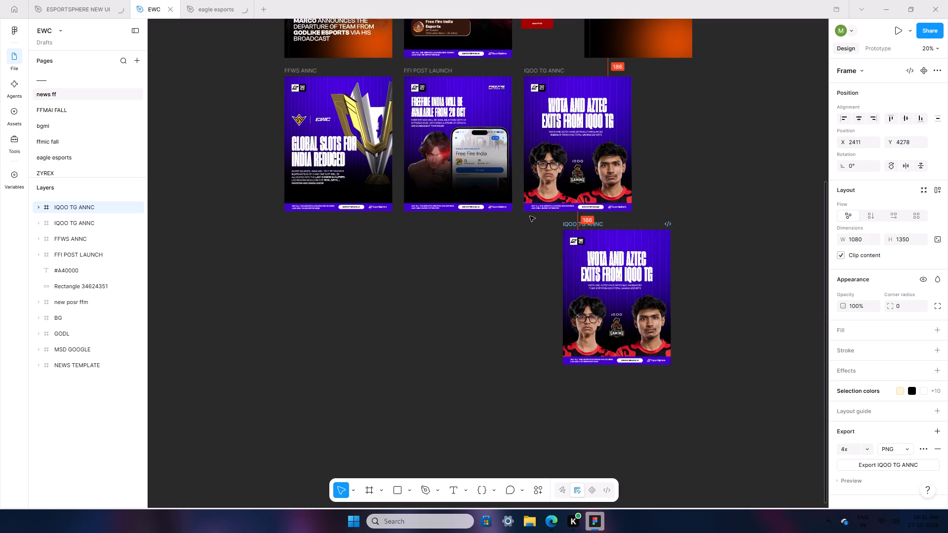
drag(530, 216, 539, 221)
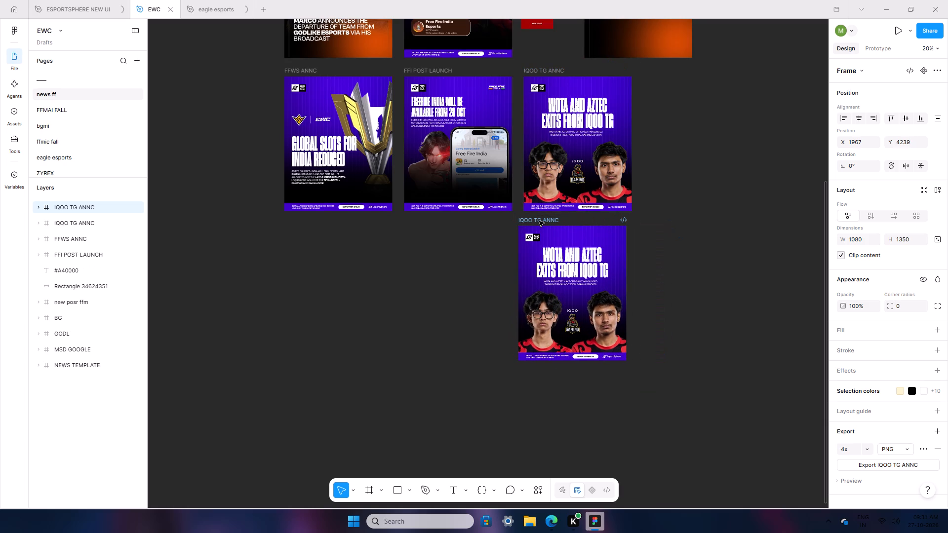
drag(539, 221, 543, 222)
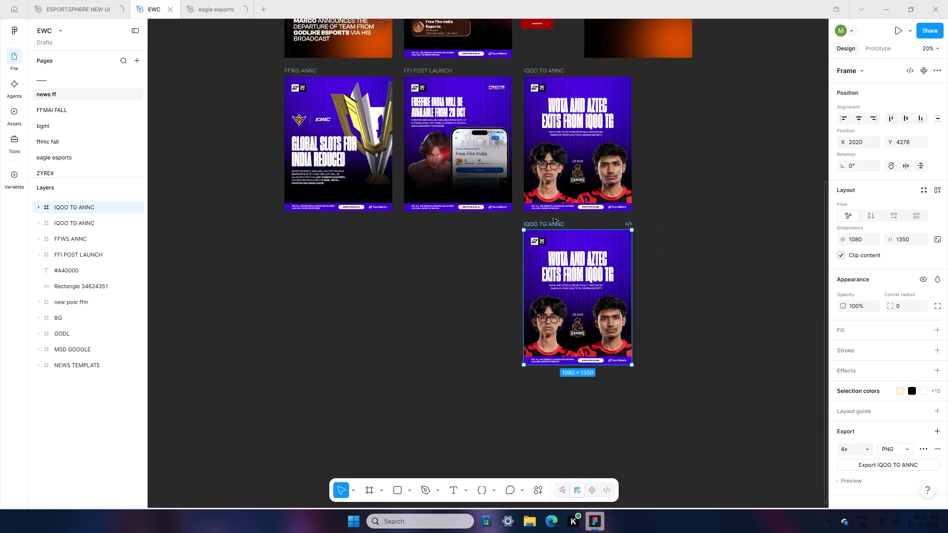
Rename the duplicated IQOO TG ANNC frame as FF PAGE.
double_click(553, 222)
text(ff)
key(space)
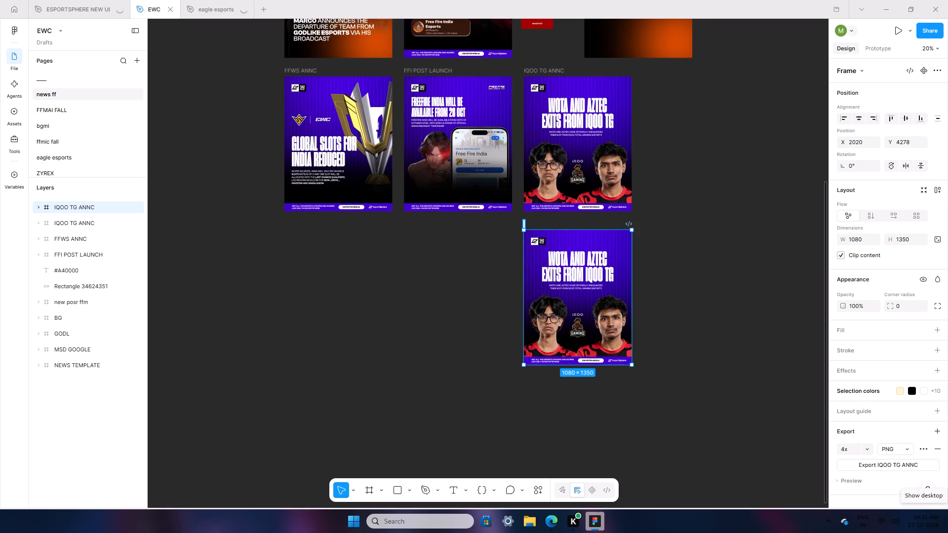
text(FF PAGE)
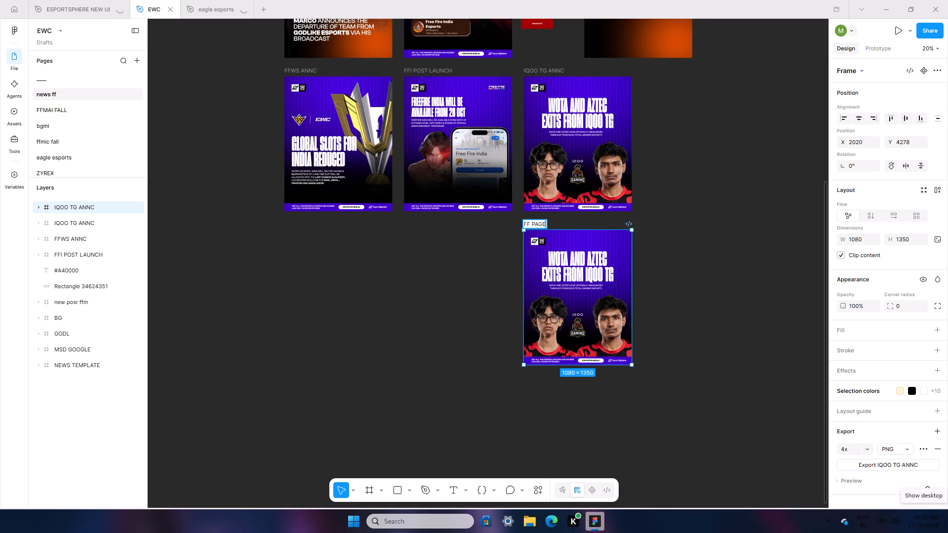
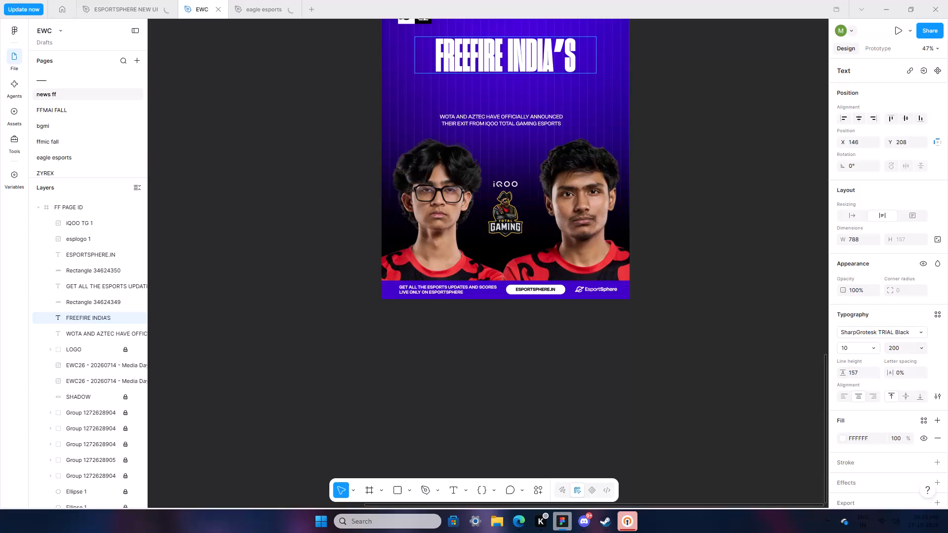
Finish the headline as two lines, "FREEFIRE INDIA" and "TAKES A NEW LOOK".
text(NEW)
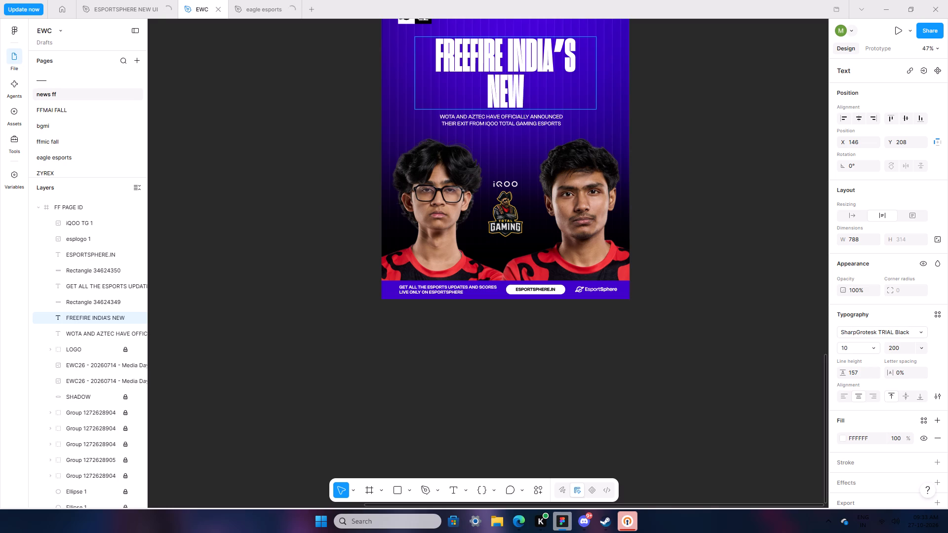
key(BackSpace)
key(BackSpace)
key(BackSpace)
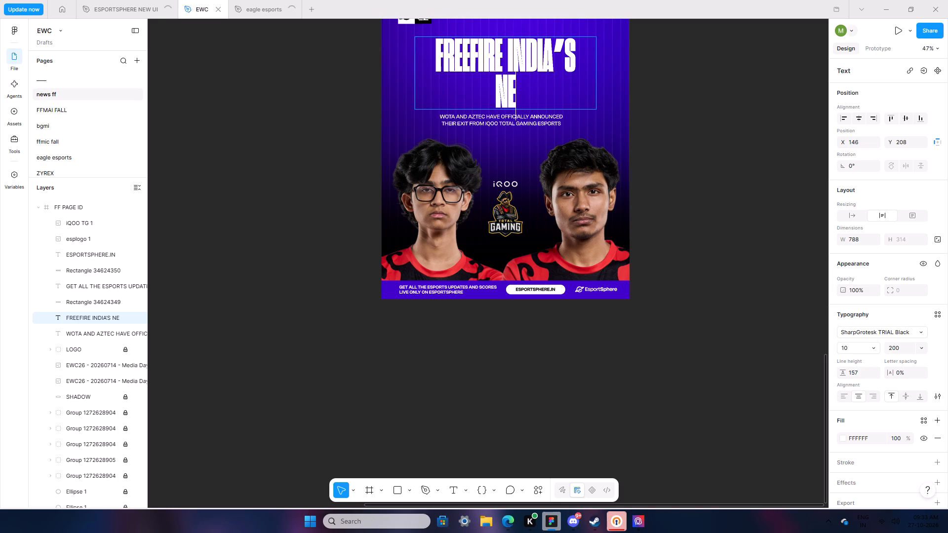
key(BackSpace)
key(BackSpace)
key(BackSpace)
key(Return)
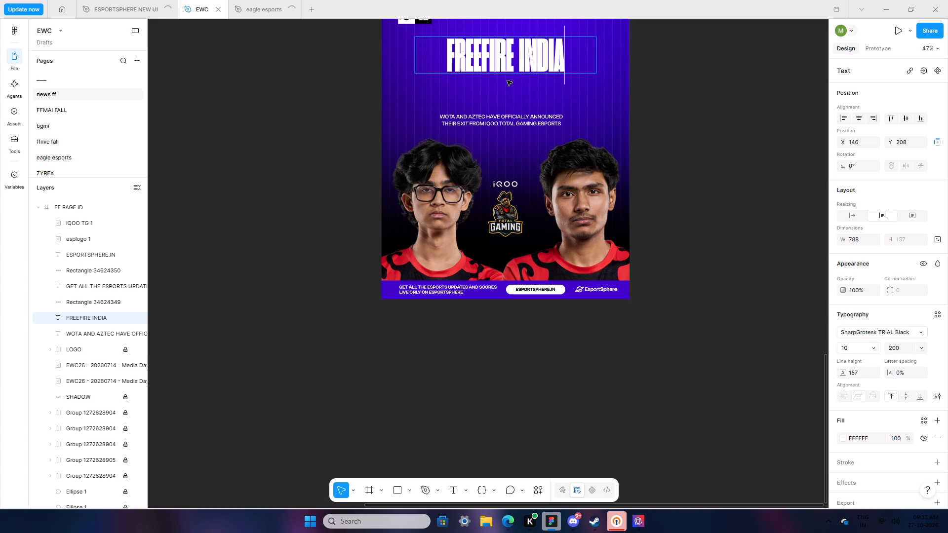
text(TAKES A NEW LOOK)
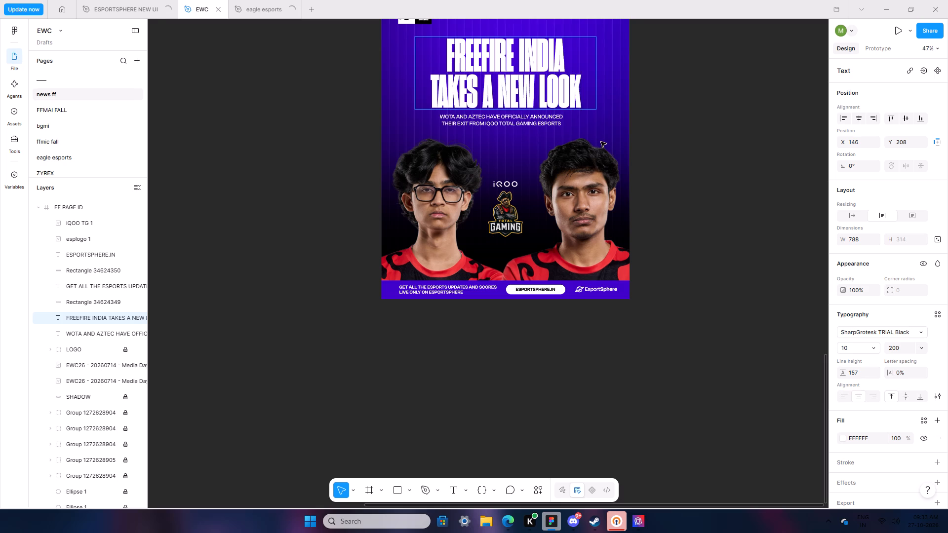
double_click(740, 205)
Close the window that opens over the canvas.
scroll(636, 252, up, 6)
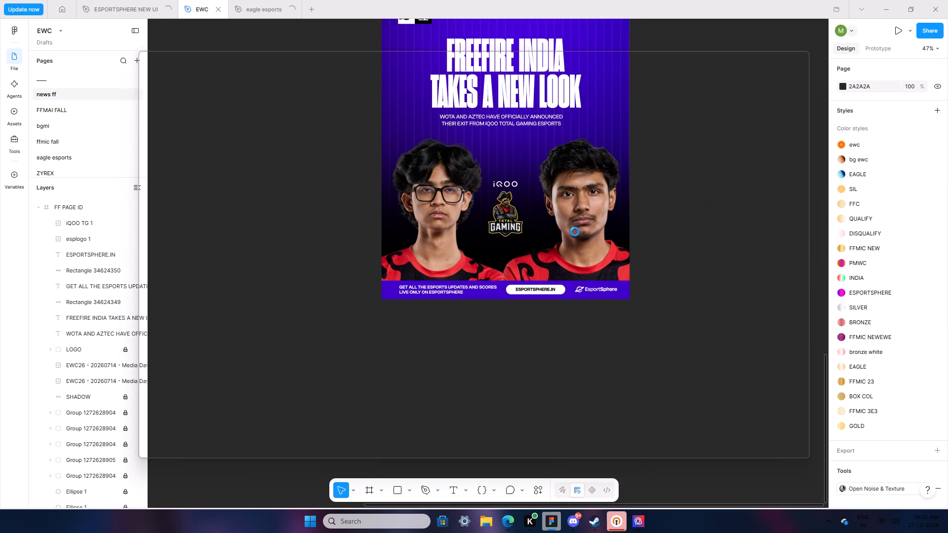
scroll(570, 228, up, 3)
click(797, 60)
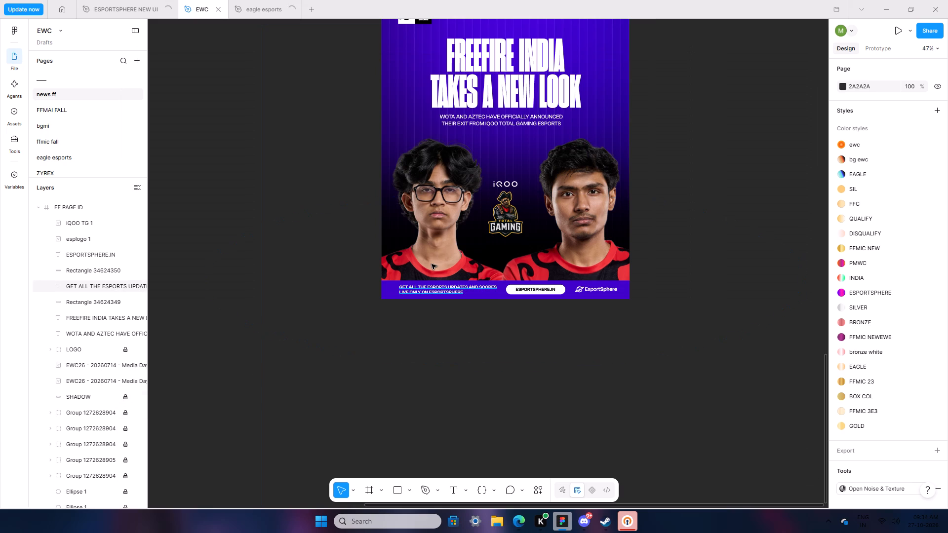
Delete the two player photos and the iQOO TG logo from the FF PAGE ID frame.
click(72, 373)
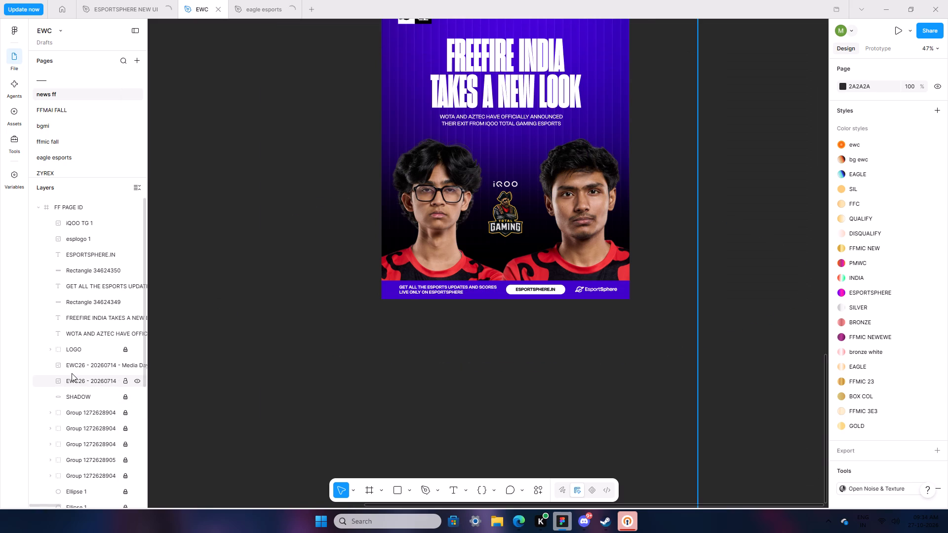
key(BackSpace)
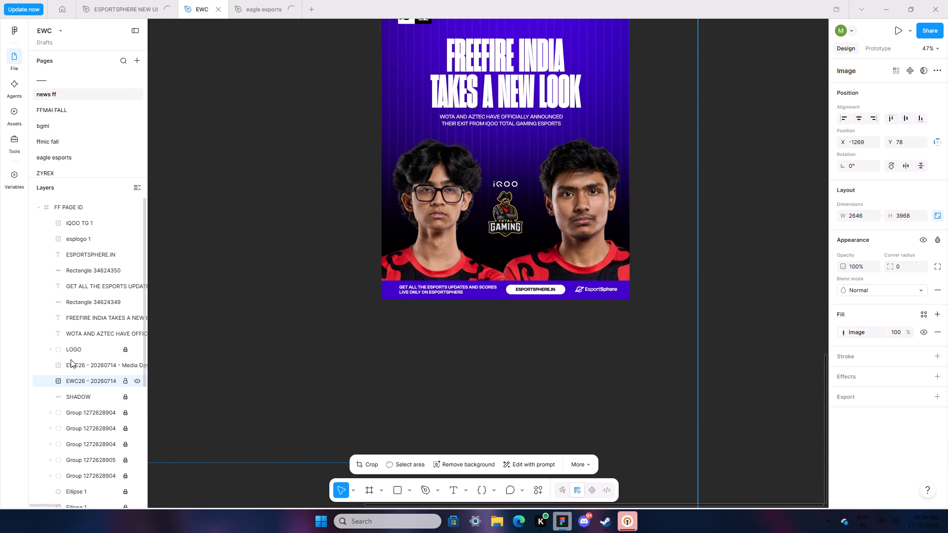
click(71, 359)
key(BackSpace)
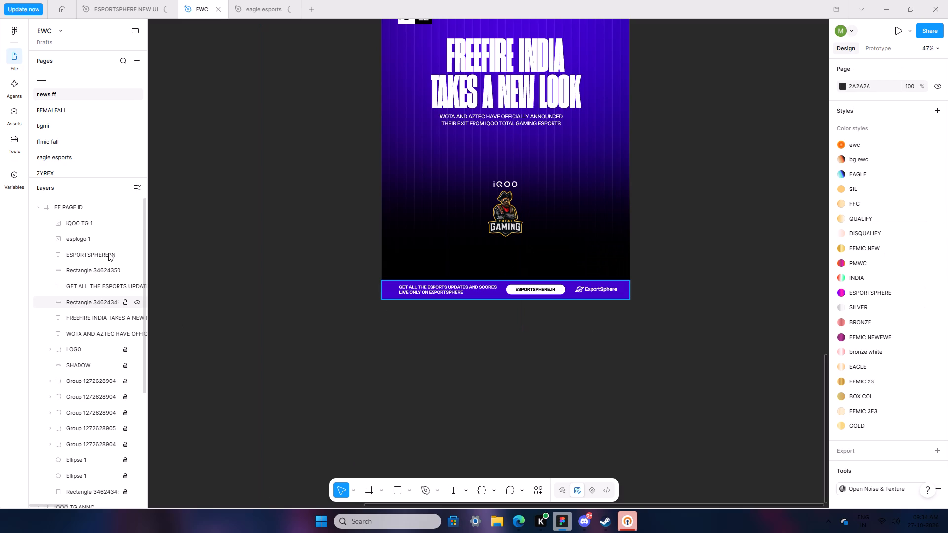
click(91, 236)
click(84, 225)
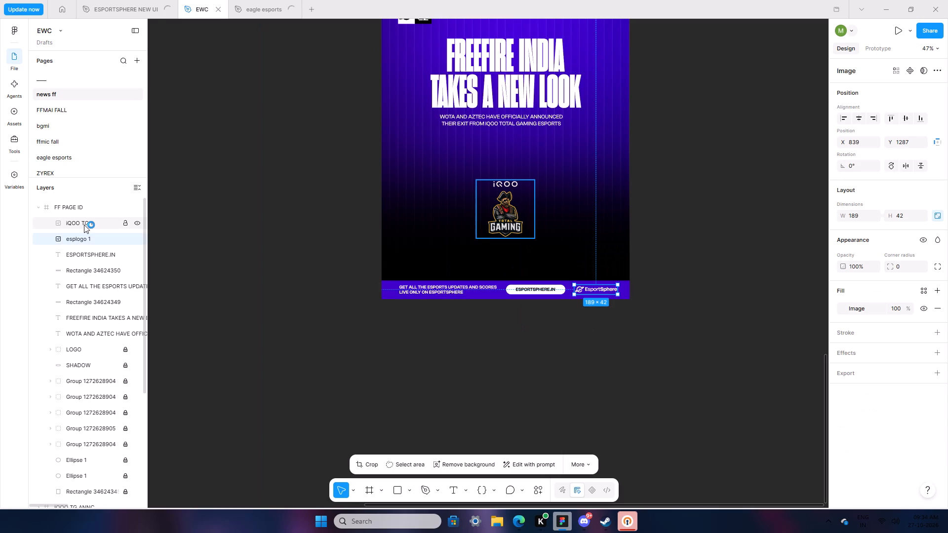
key(BackSpace)
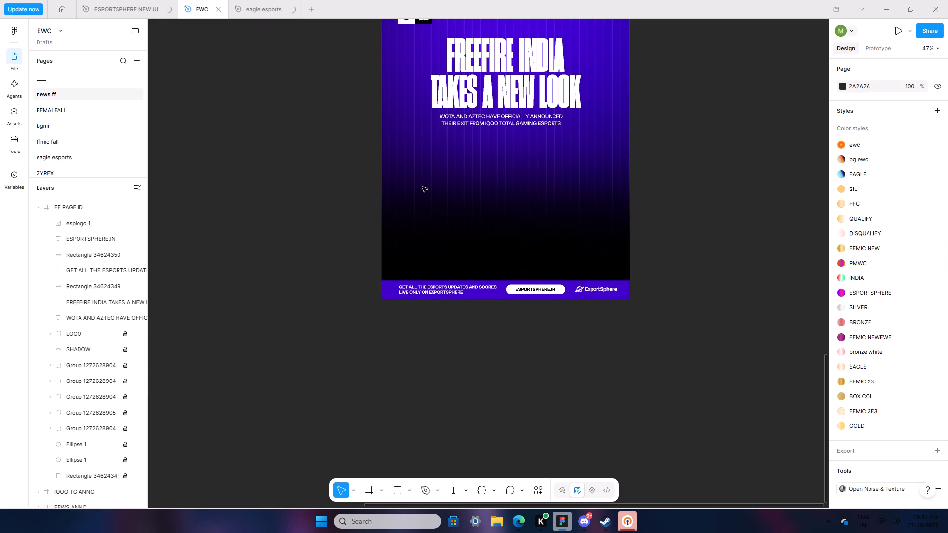
Lock the "FREEFIRE INDIA TAKES A NEW LOOK" headline layer.
click(86, 319)
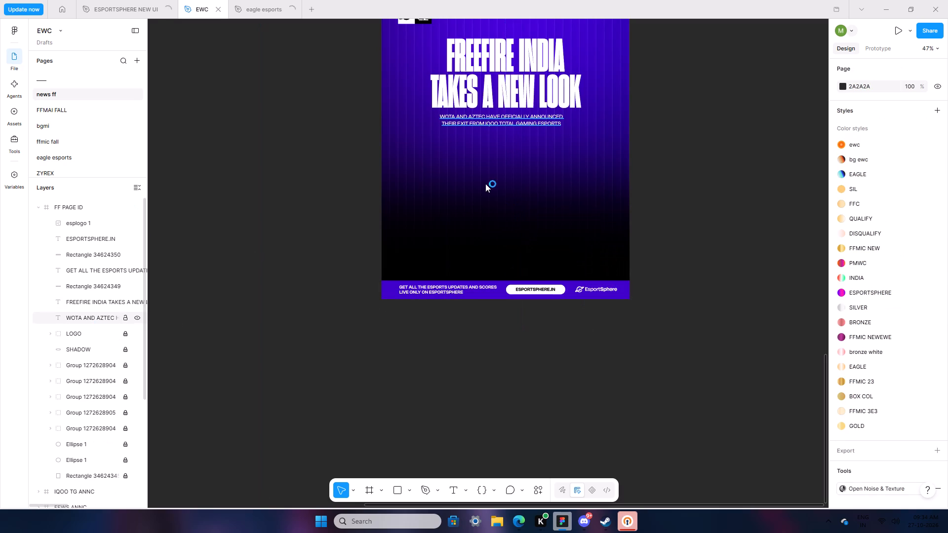
double_click(502, 125)
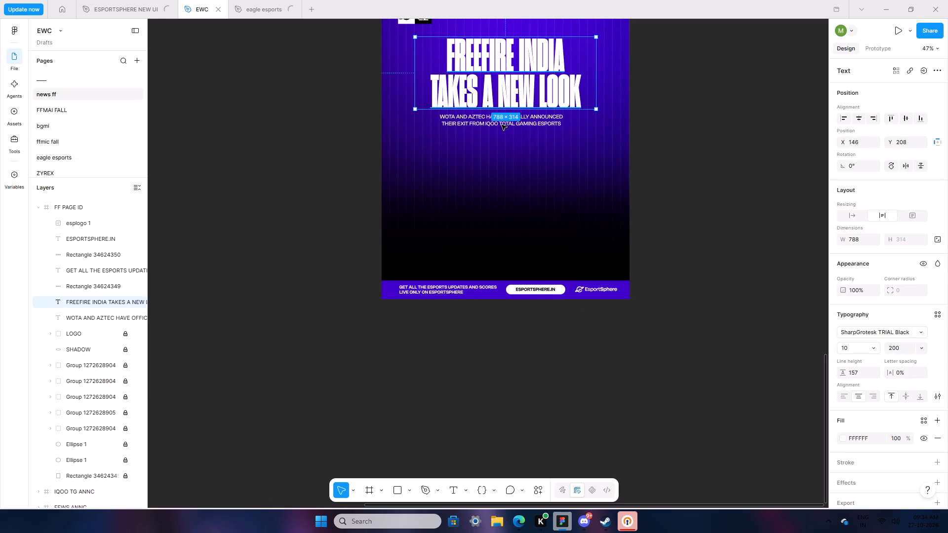
click(124, 305)
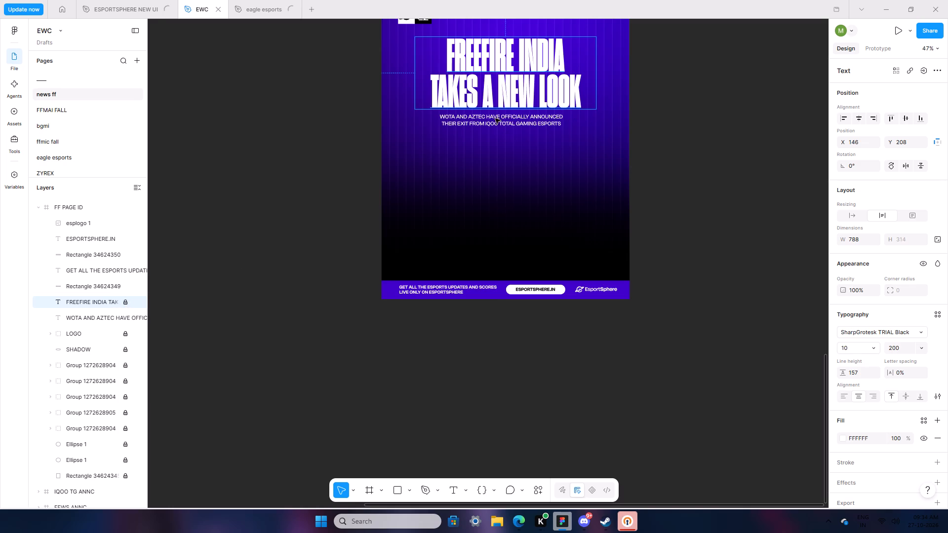
Replace the description under the headline with "FREEFIRE INDIA SOCIAL MEDIA PAGES HAVE OFFICIALLY REBRANDED".
triple_click(495, 118)
text(FREEFIRE INDIA SOCIAL MEDIA)
key(space)
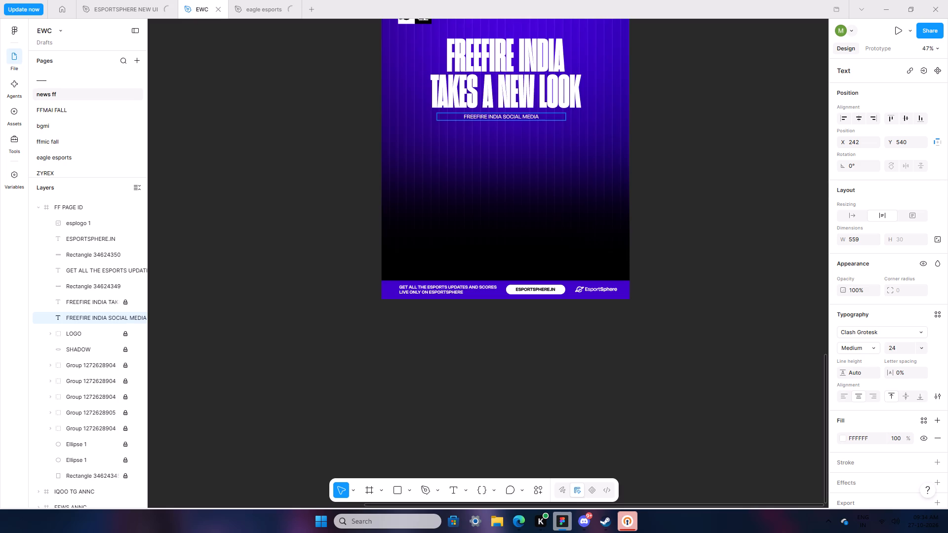
text(PAGES HA)
text(VE OFFICIAALLY)
key(BackSpace)
key(BackSpace)
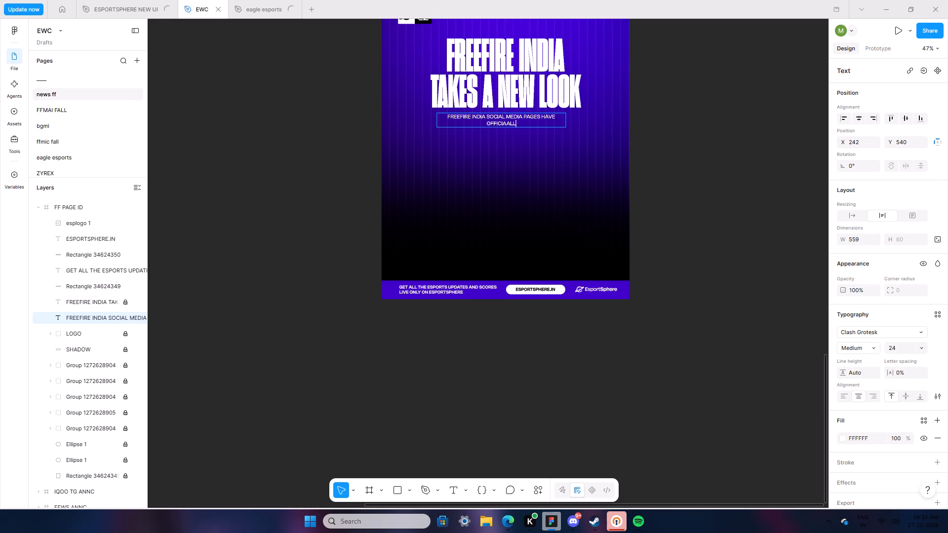
key(BackSpace)
key(BackSpace)
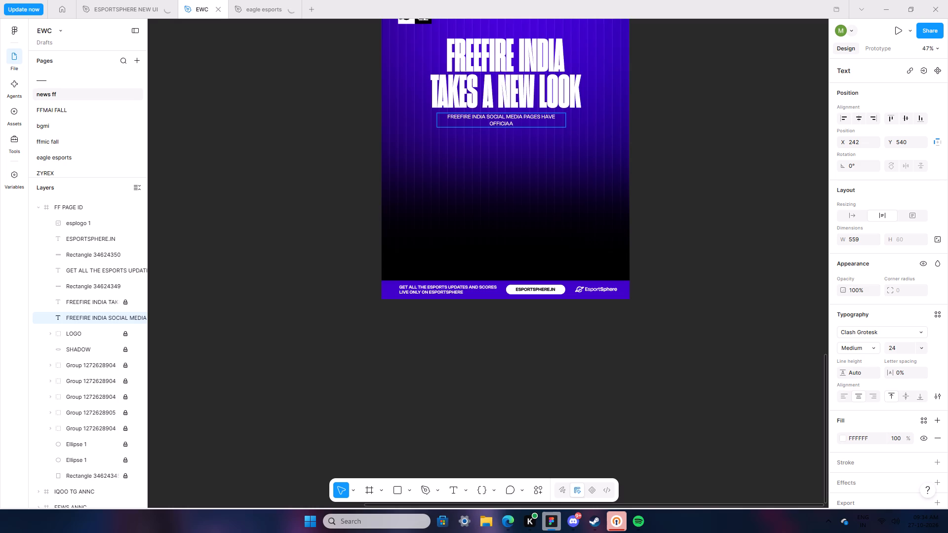
text(LLY RE)
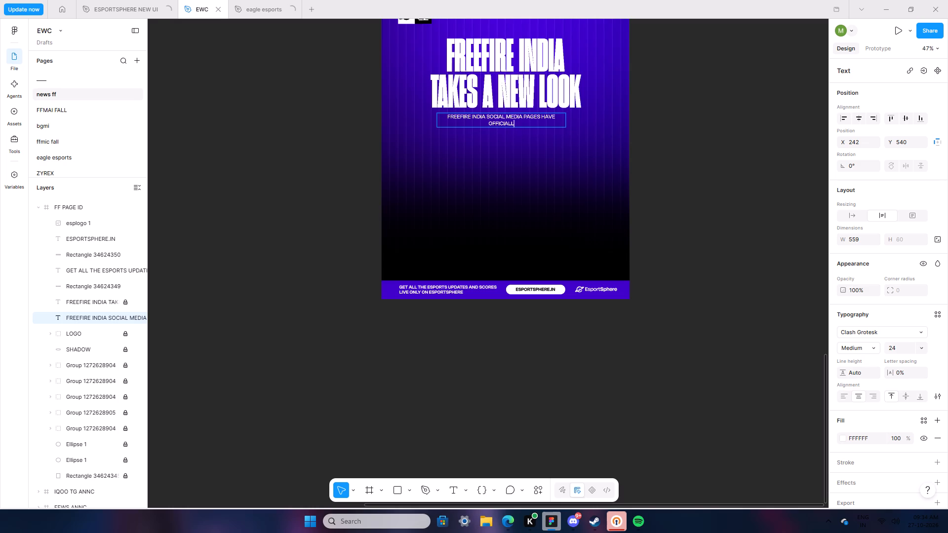
text(BRANDED)
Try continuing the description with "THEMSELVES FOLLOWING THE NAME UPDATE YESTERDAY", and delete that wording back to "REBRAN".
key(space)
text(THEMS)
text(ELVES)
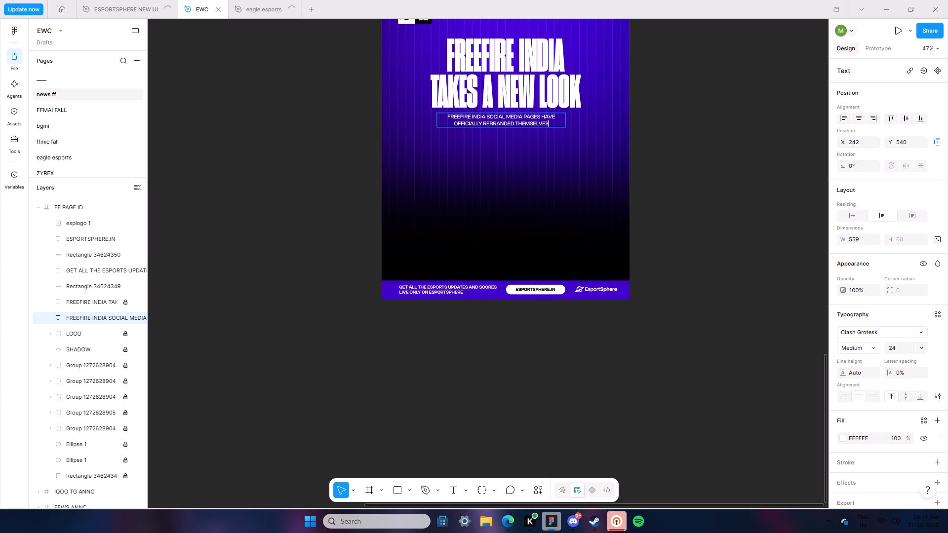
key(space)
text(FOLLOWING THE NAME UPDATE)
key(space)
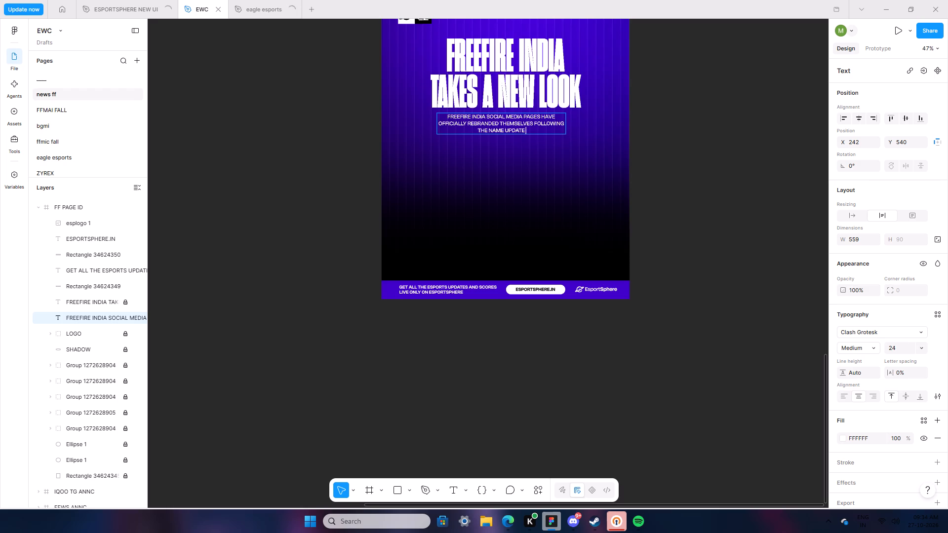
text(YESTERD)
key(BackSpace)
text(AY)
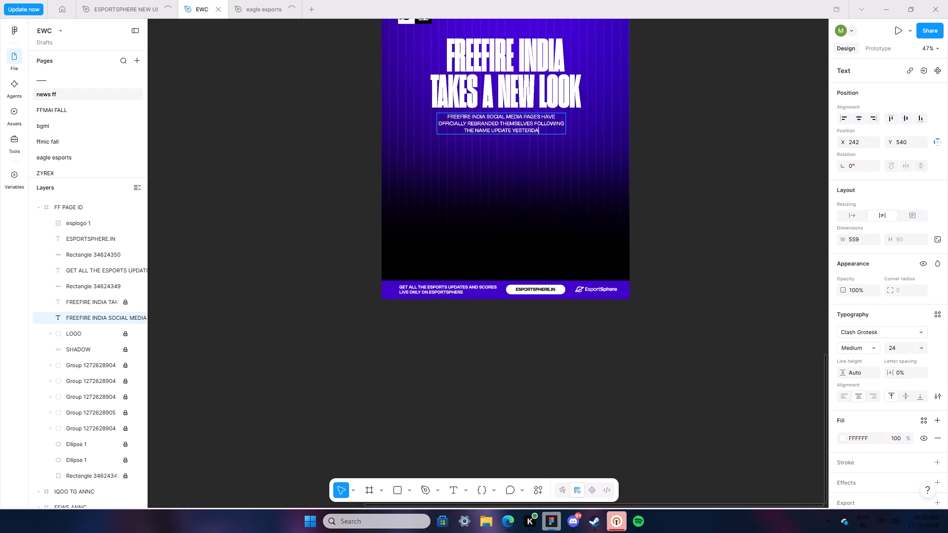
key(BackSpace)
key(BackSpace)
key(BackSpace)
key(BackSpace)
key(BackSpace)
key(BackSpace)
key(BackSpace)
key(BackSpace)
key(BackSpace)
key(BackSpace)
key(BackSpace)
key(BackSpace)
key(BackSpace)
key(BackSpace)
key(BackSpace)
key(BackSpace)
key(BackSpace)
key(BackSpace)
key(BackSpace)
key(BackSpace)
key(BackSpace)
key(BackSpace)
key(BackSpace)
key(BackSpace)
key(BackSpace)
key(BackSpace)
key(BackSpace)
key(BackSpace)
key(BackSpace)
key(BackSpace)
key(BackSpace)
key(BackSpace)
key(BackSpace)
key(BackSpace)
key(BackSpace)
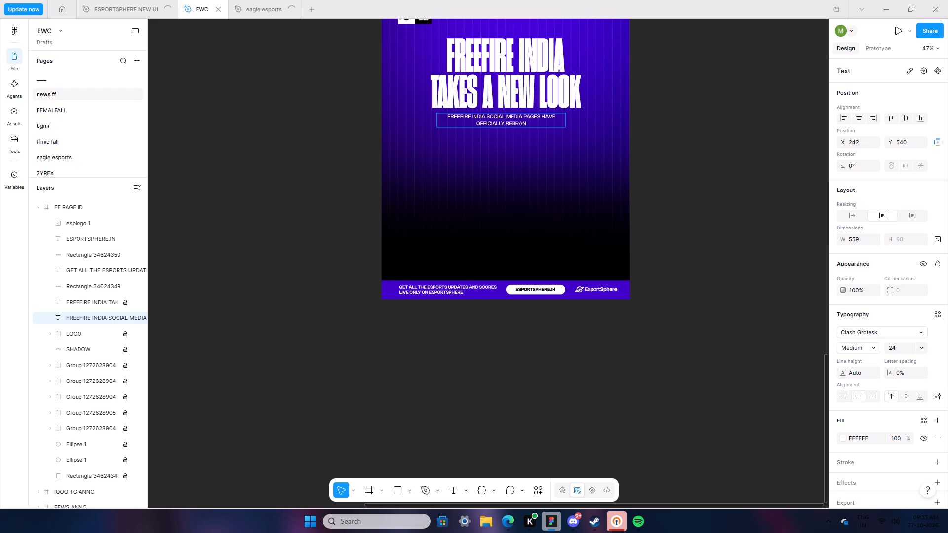
Complete the description after "REBRAN" with "DED THEIR PROFILE PICTURES INTO THE NEW LOOK FOLLOWING THE NAME UPDATE YESTERDAY".
text(DED THEIR PROFILE PICTURES)
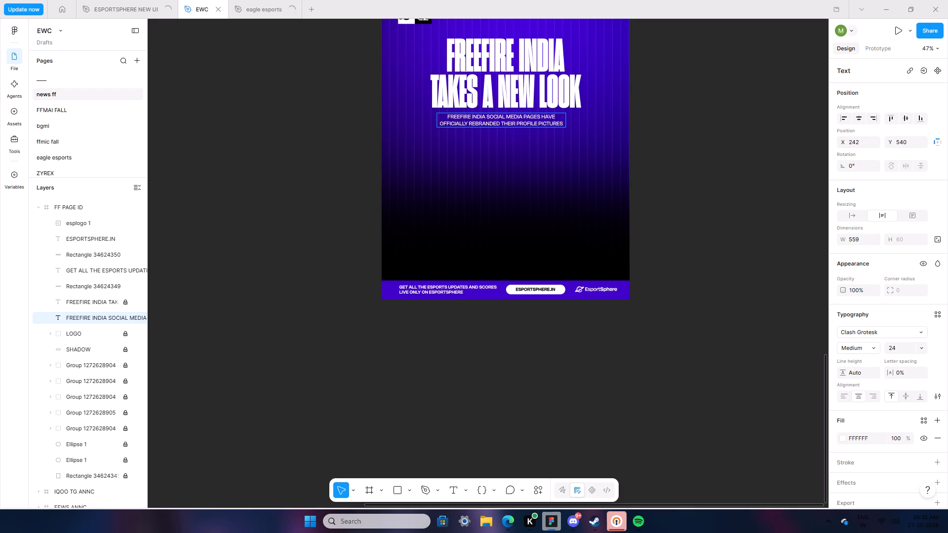
key(space)
text(INTR)
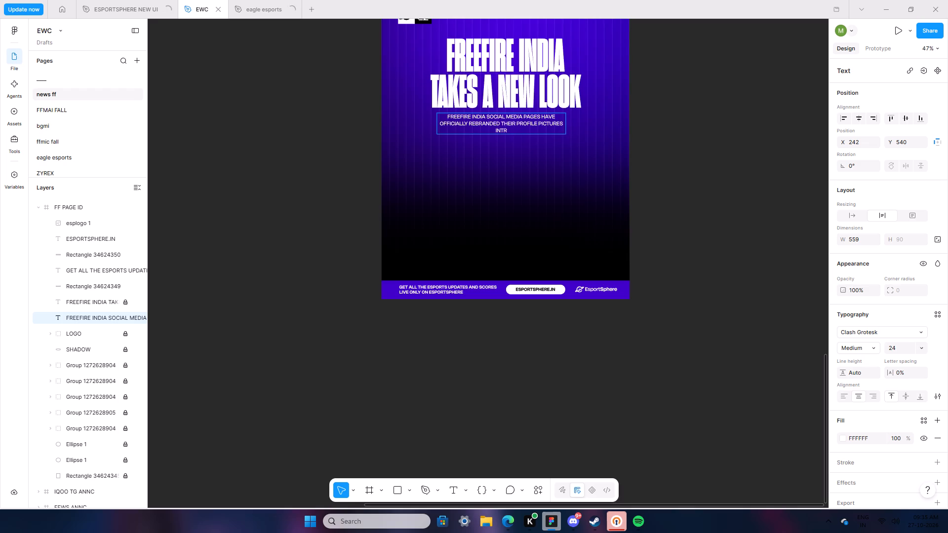
key(BackSpace)
text(O THE NEW LOO)
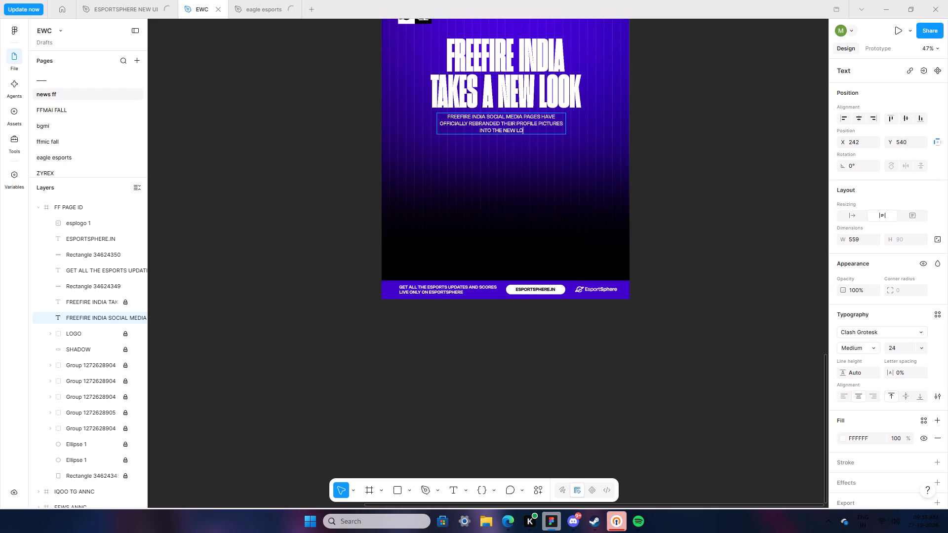
text(K FOLLOWING H)
key(BackSpace)
text(THE NAME UP)
text(DATE YESTERDAY)
Insert "TODAY" before "INTO THE NEW LOOK" in the description text.
click(531, 137)
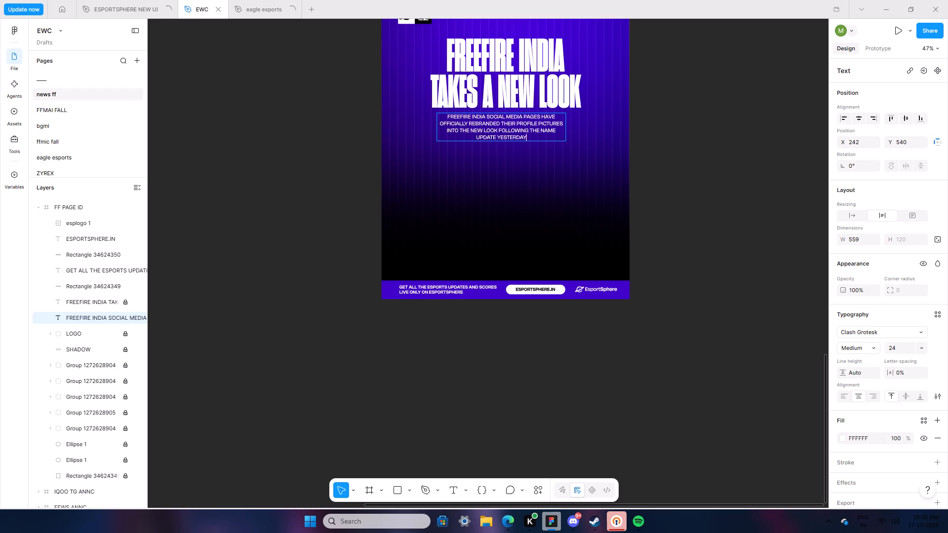
click(533, 133)
click(527, 135)
click(488, 132)
click(466, 131)
click(436, 132)
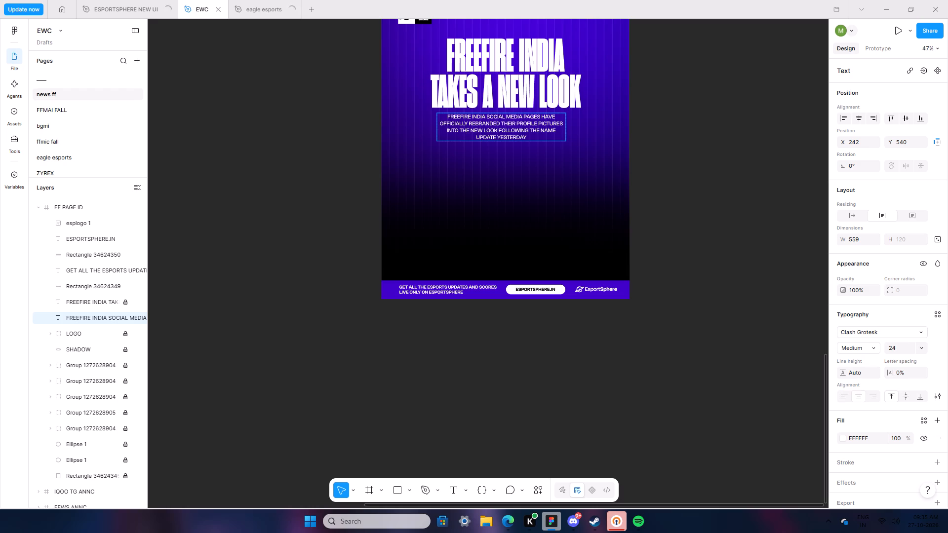
click(433, 129)
double_click(444, 131)
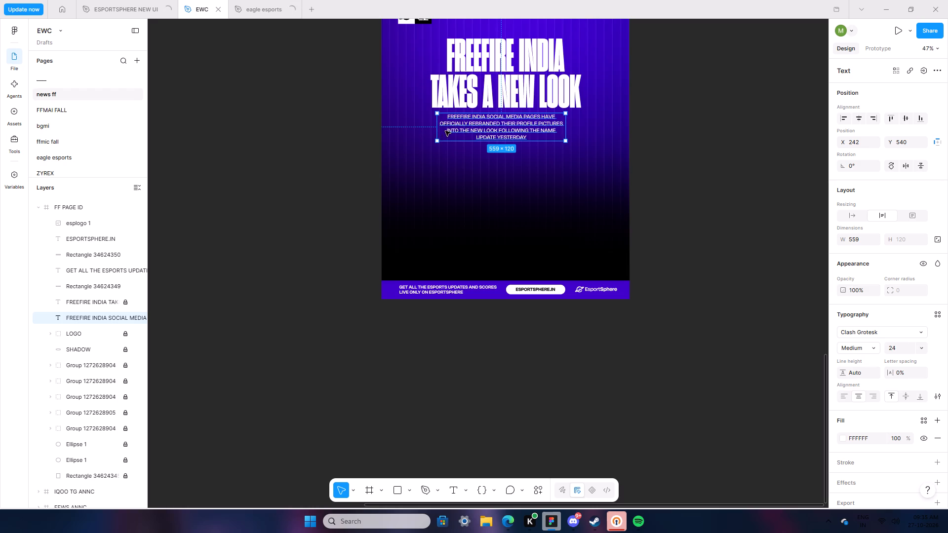
double_click(447, 131)
click(448, 131)
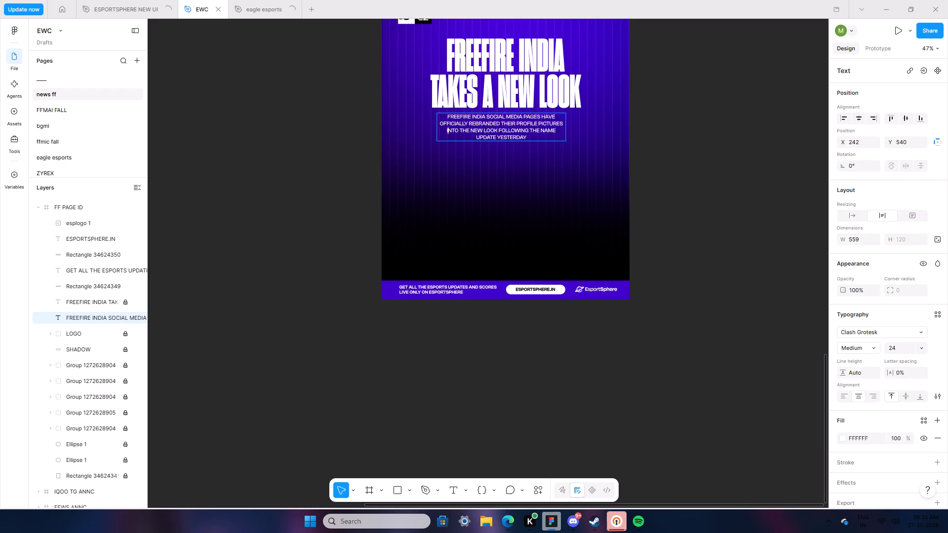
key(BackSpace)
text(TODAY I)
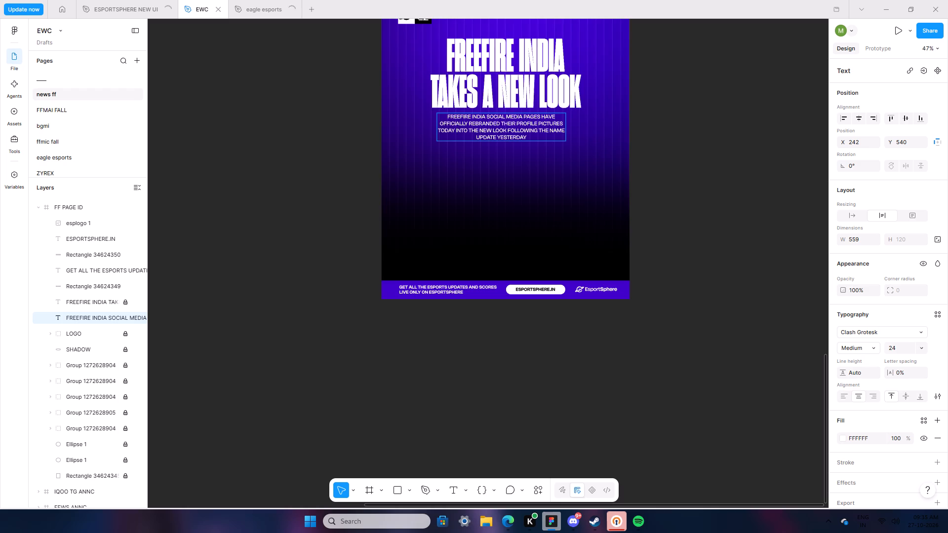
click(689, 198)
Widen the description text box to 620 and nudge it horizontally to X 230 beneath the headline.
drag(567, 129, 578, 134)
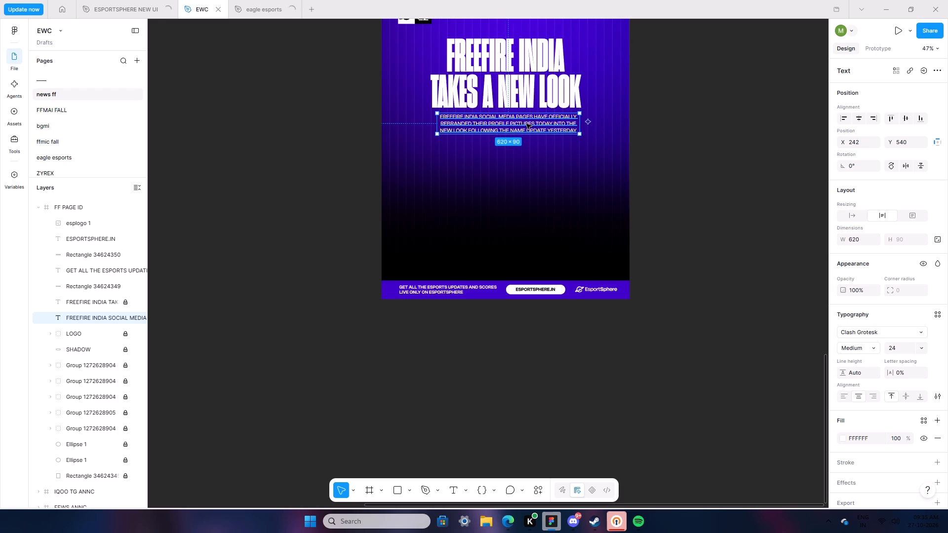
key(Left)
key(Left)
key(Left)
key(Left)
key(Left)
key(Left)
key(Left)
key(Left)
key(Left)
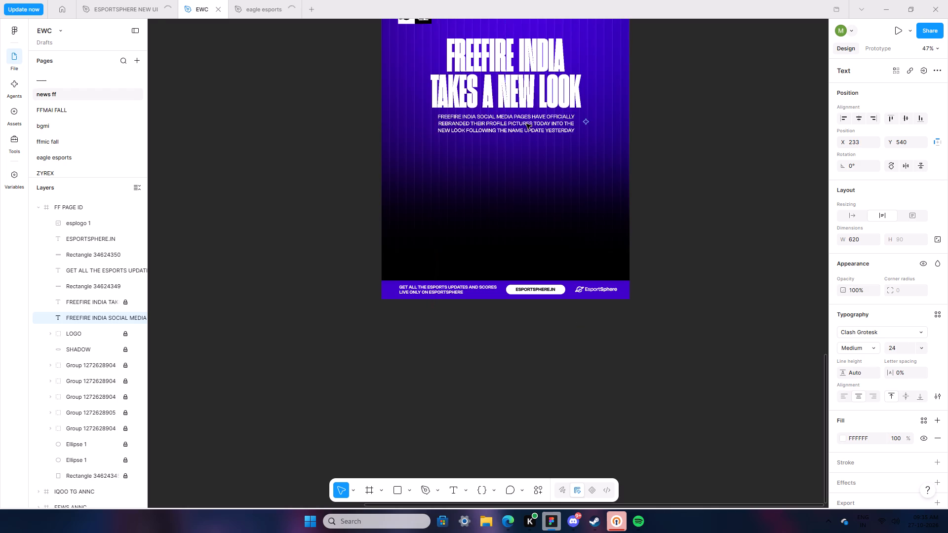
key(Left)
key(Left)
key(Left)
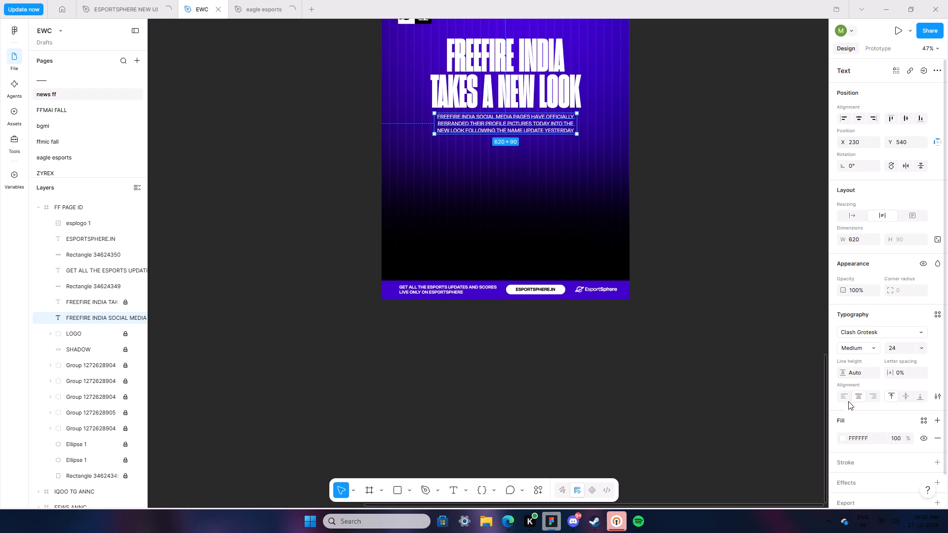
click(712, 295)
Select the description text box beneath the headline.
scroll(684, 314, up, 3)
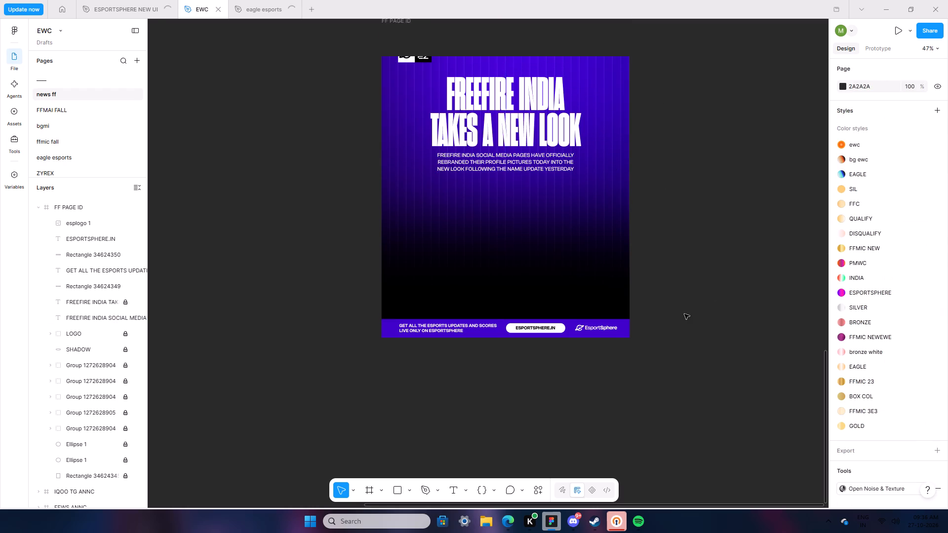
scroll(684, 314, up, 3)
click(542, 201)
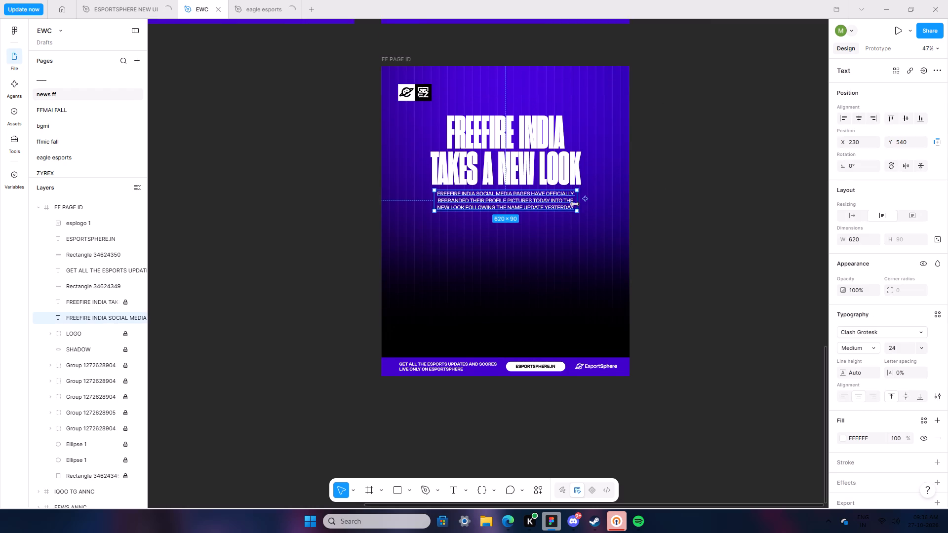
Widen the description text box to 654 and nudge it left to X 212 so it sits centred beneath the headline.
drag(578, 204, 585, 207)
key(Left)
key(Left)
key(Left)
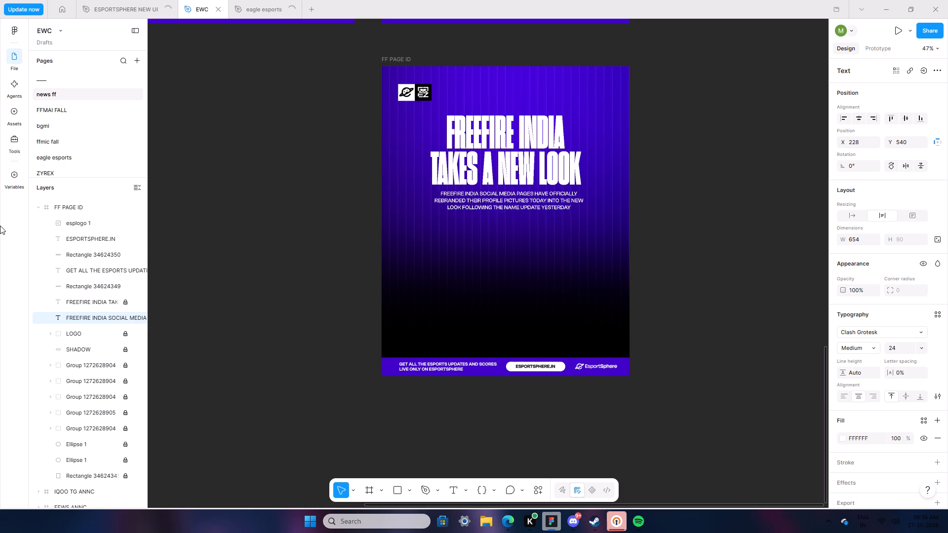
key(Left)
key(Left)
key(Left)
key(Left)
key(Left)
key(Left)
key(Left)
key(Left)
key(Left)
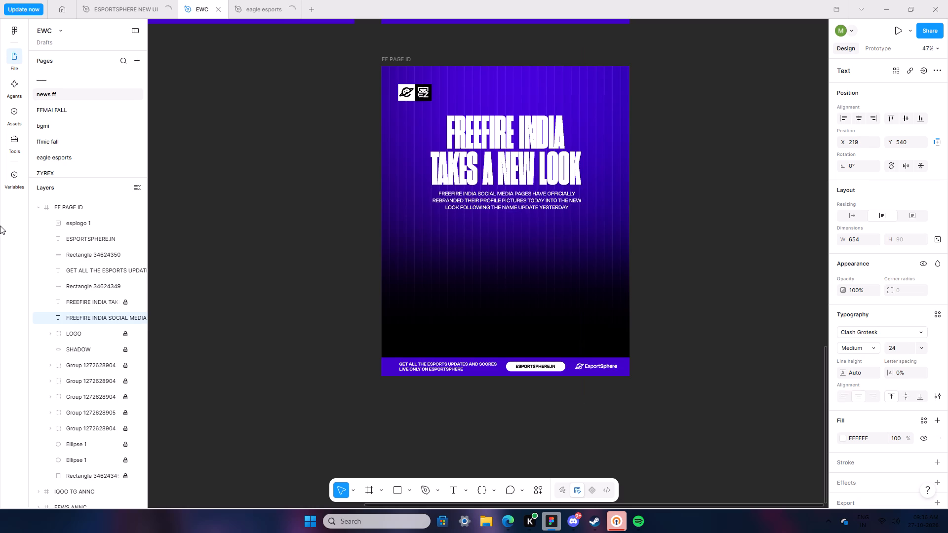
key(Left)
key(Left)
key(Left)
key(Left)
key(Left)
key(Left)
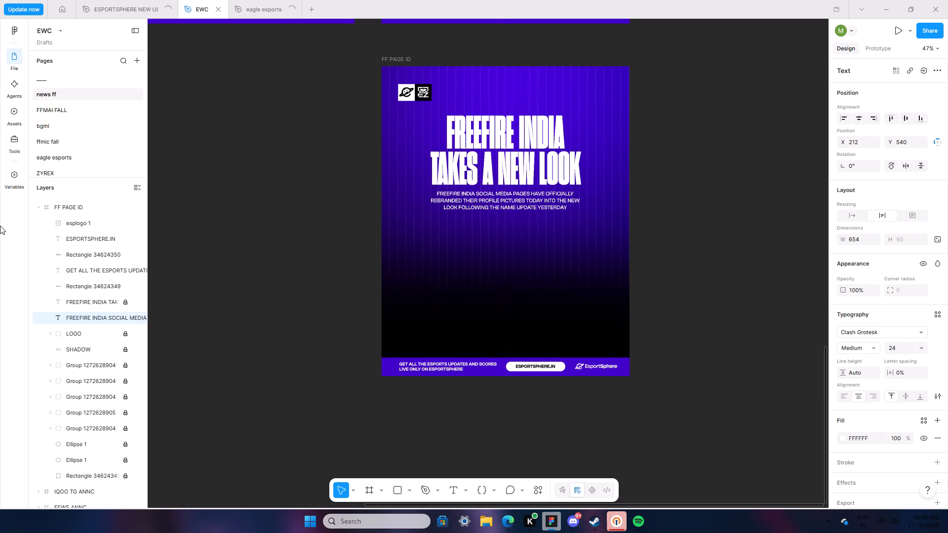
click(675, 260)
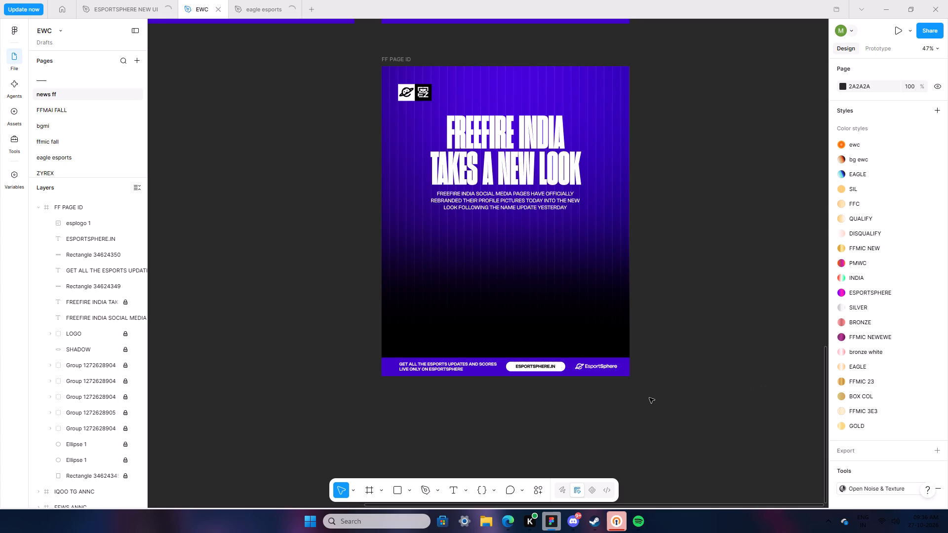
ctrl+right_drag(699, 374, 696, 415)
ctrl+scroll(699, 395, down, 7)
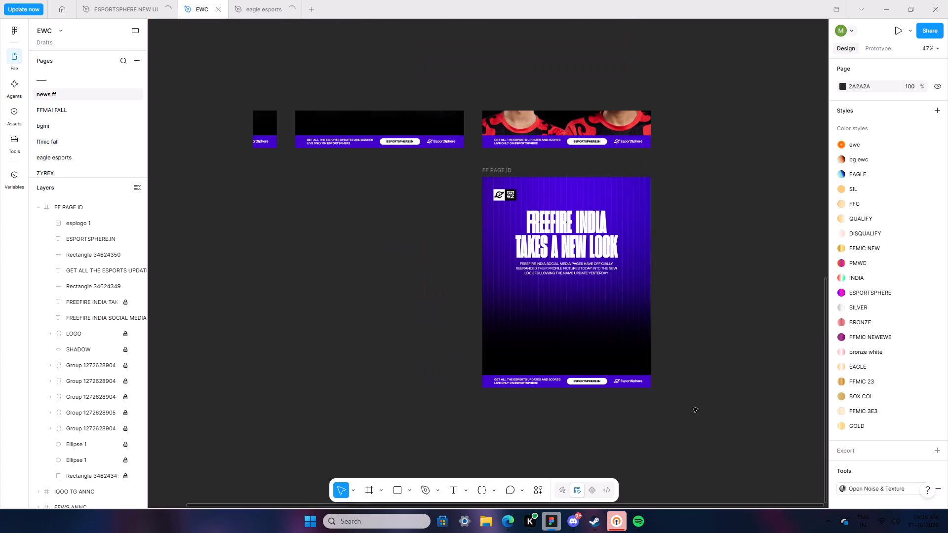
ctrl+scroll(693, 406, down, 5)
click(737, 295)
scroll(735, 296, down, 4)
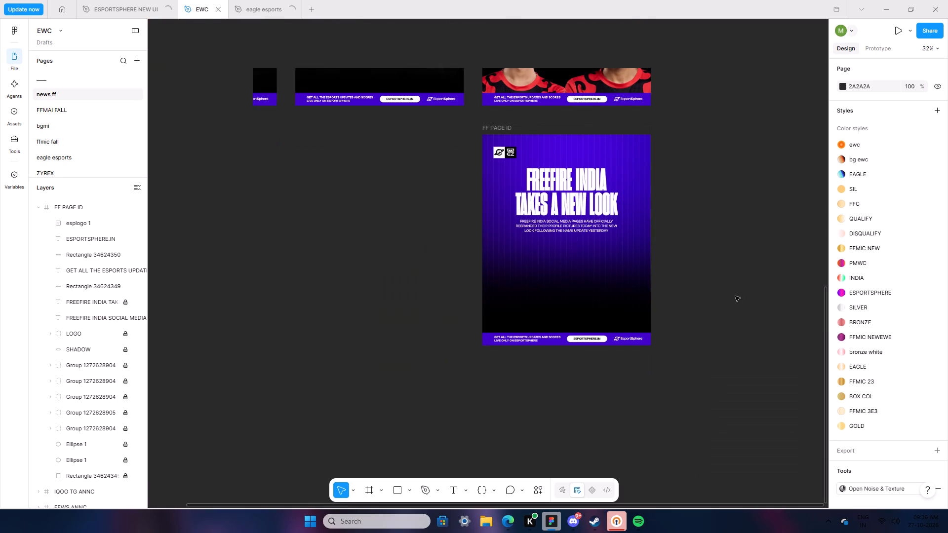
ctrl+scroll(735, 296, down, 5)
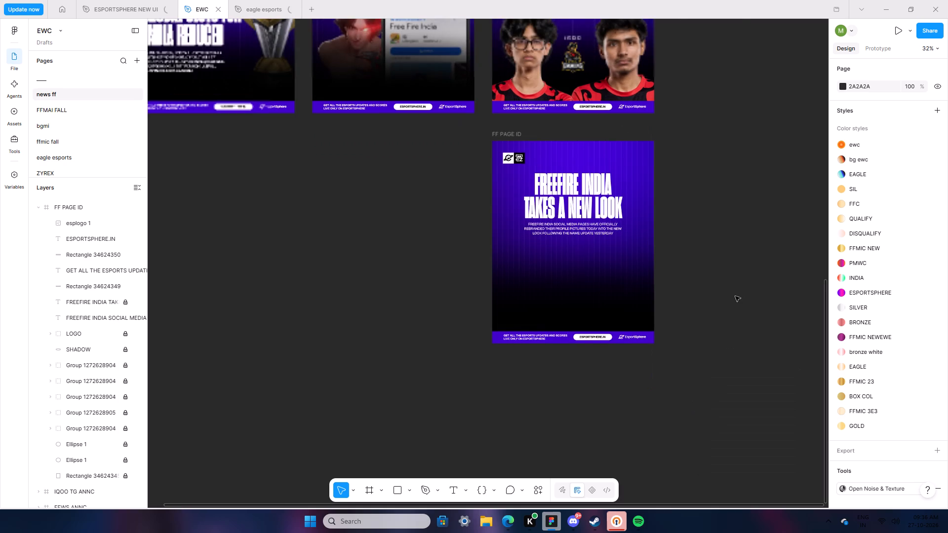
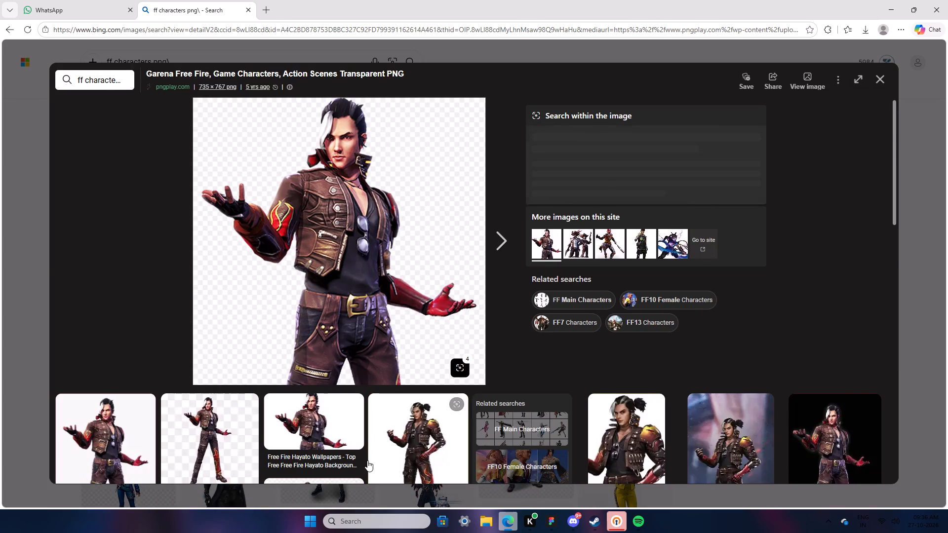
Browse the Free Fire character image results and copy the orange-haired character PNG titled "44 Free Fire Character Photo Png".
scroll(367, 460, down, 1)
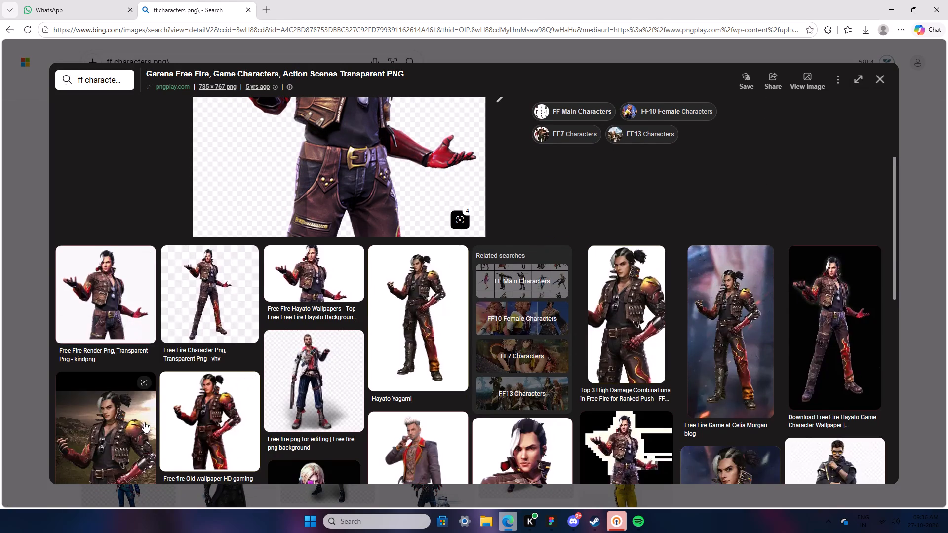
scroll(148, 426, up, 7)
click(95, 436)
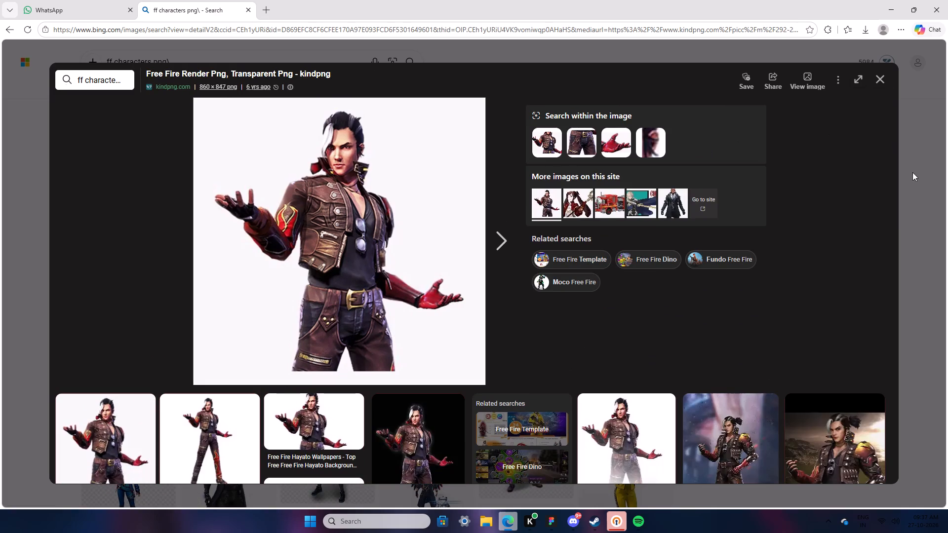
click(888, 85)
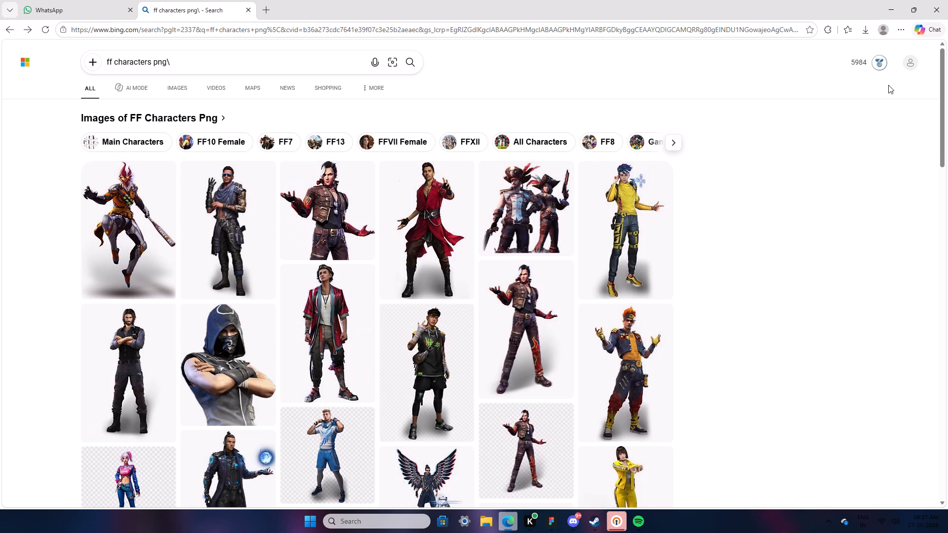
click(176, 84)
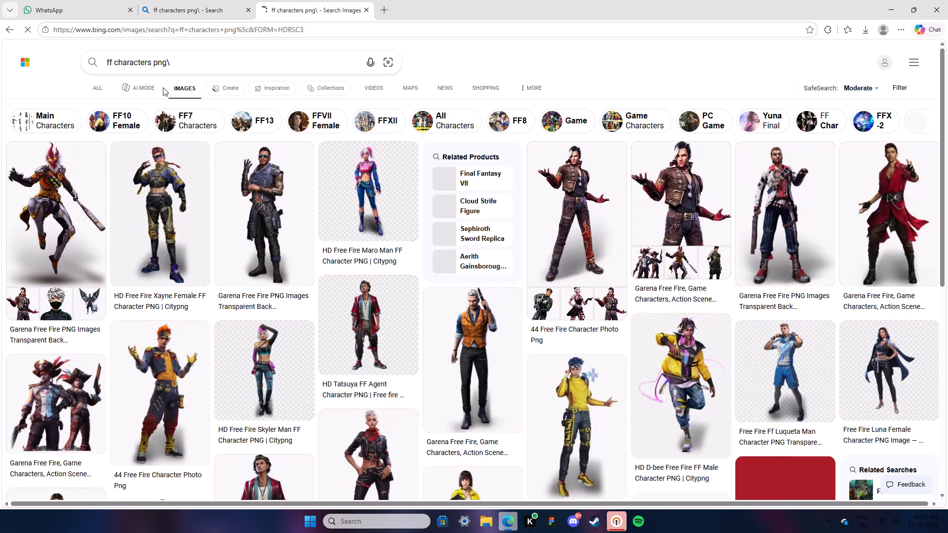
click(156, 398)
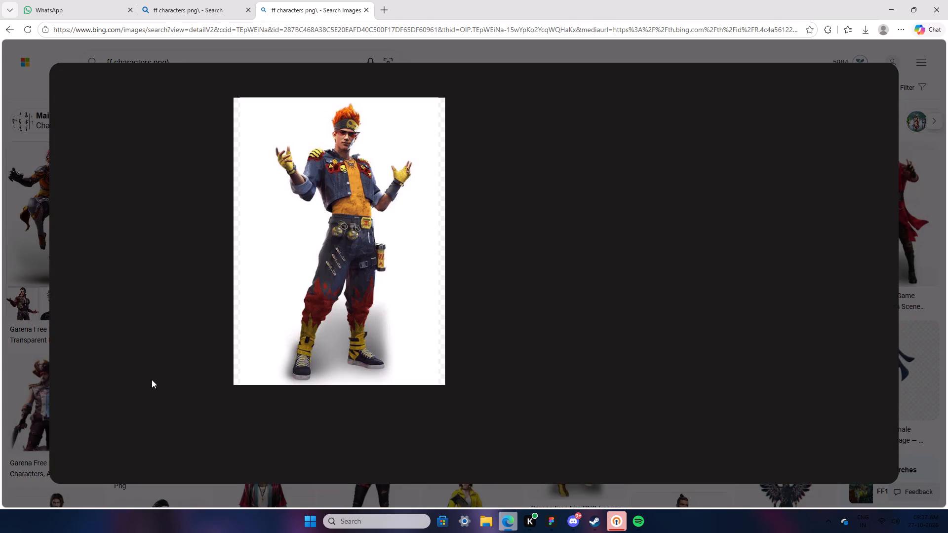
right_click(300, 240)
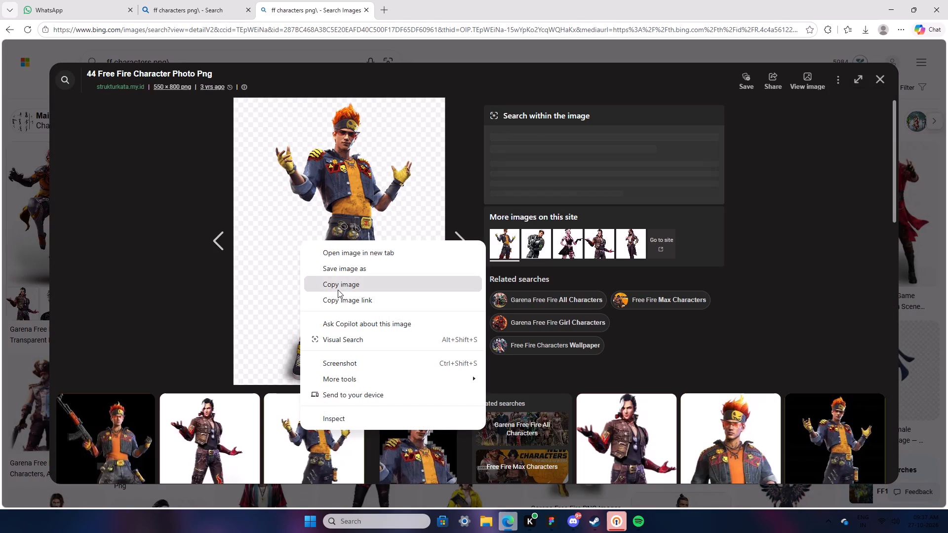
click(338, 289)
Switch to Figma and paste the copied character image onto the empty canvas beside the FF PAGE ID frame.
click(541, 532)
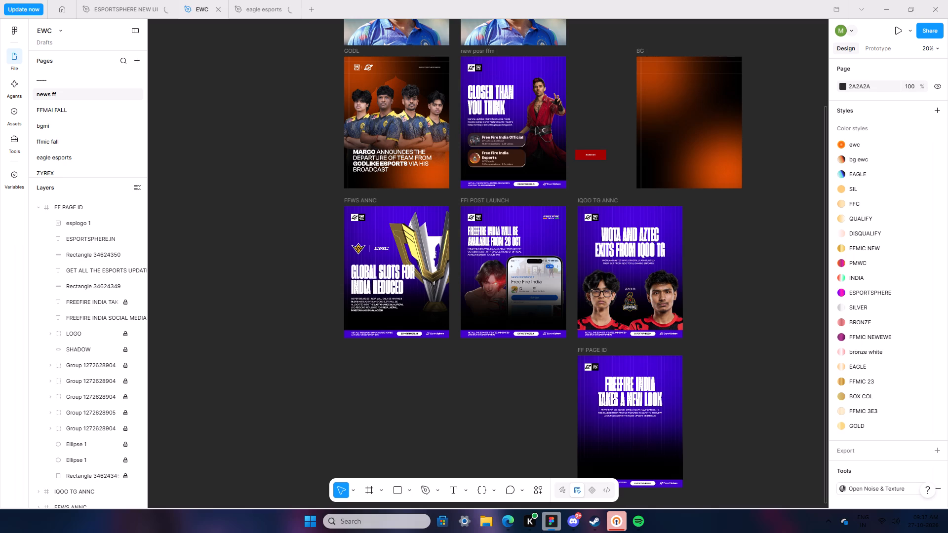
scroll(560, 437, down, 11)
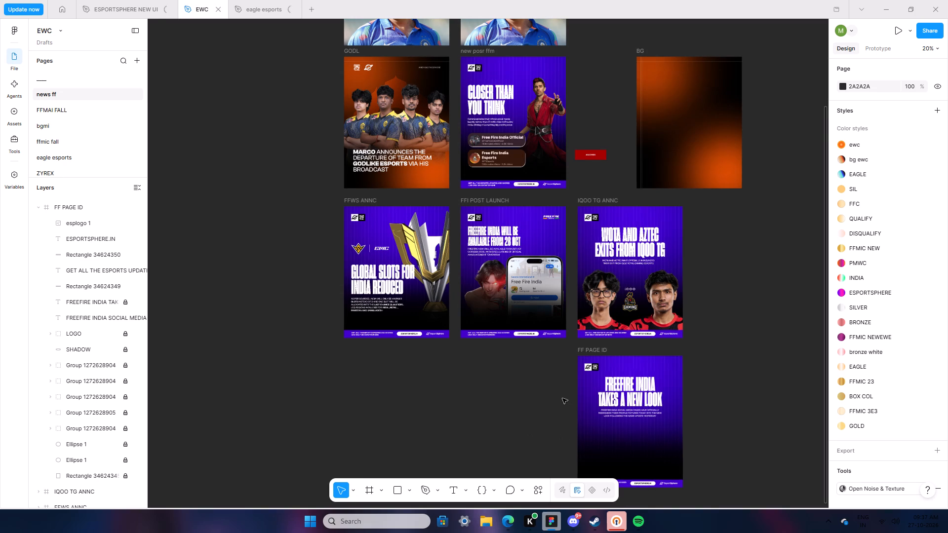
scroll(463, 361, down, 4)
right_click(487, 365)
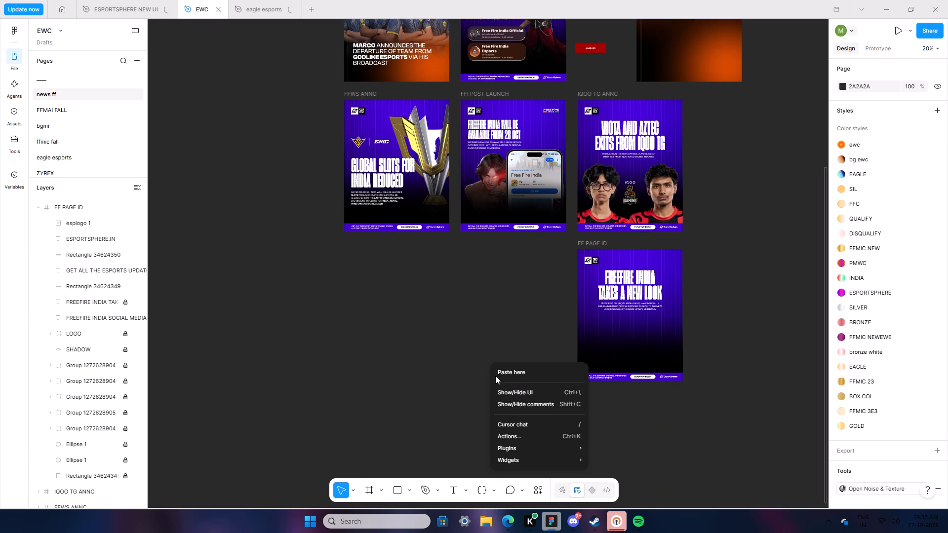
click(503, 374)
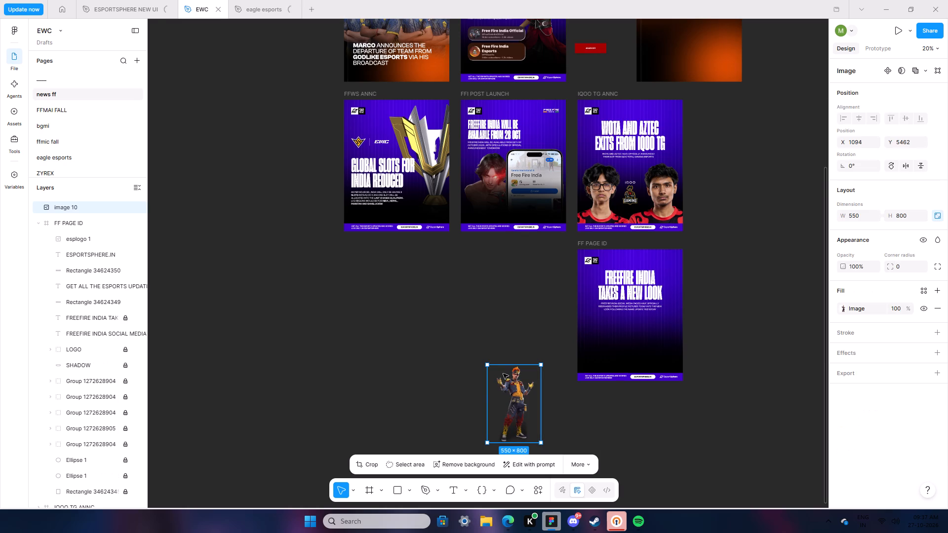
Enlarge the pasted character image to about 1389 × 2020 and move it over the lower half of the FF PAGE ID frame.
drag(540, 444, 623, 503)
drag(579, 418, 594, 410)
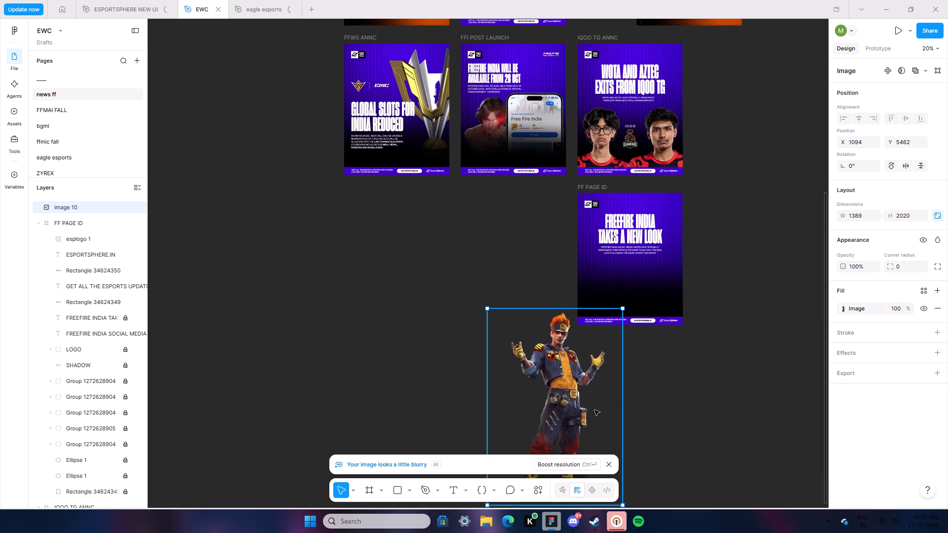
drag(594, 410, 648, 364)
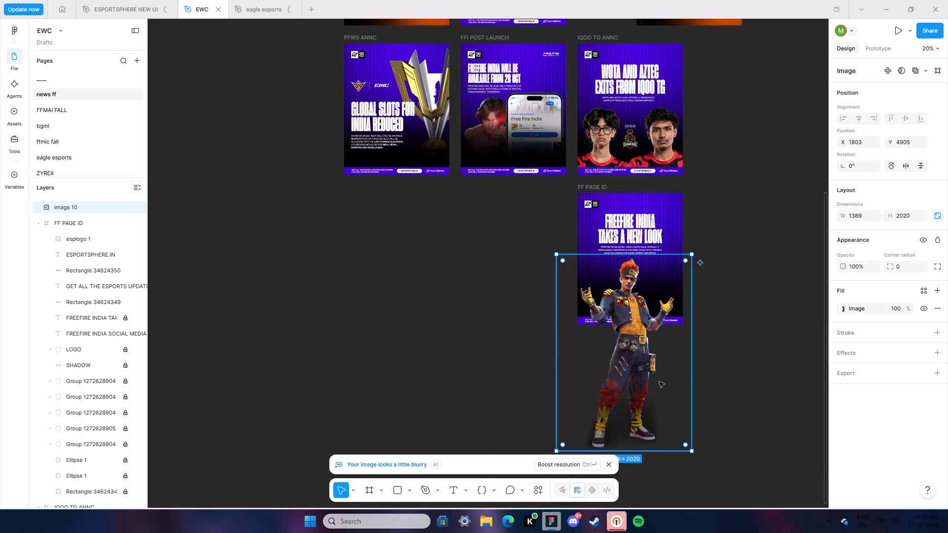
Scale the character image down to about 1209 × 1758 and fine-tune its position beneath the description to about X 1923, Y 4953.
drag(653, 450, 647, 425)
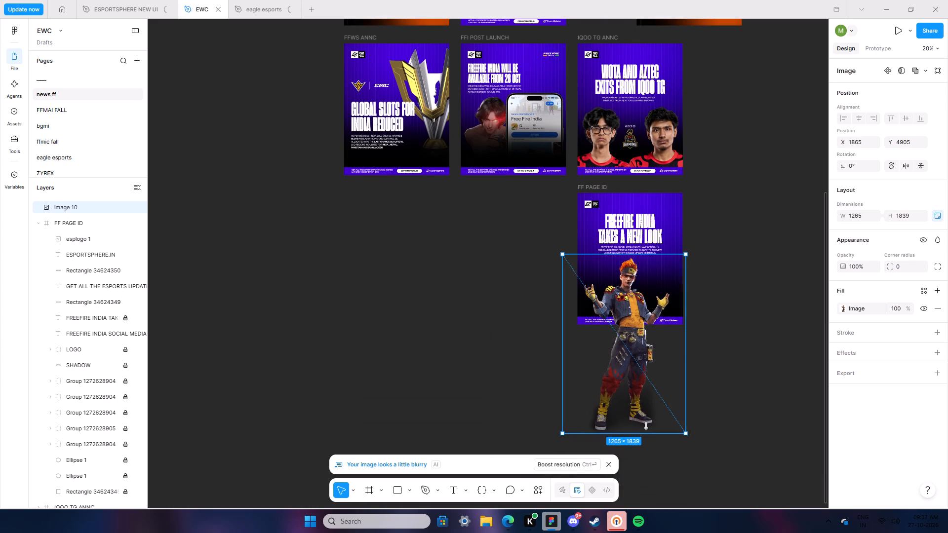
drag(632, 378, 636, 382)
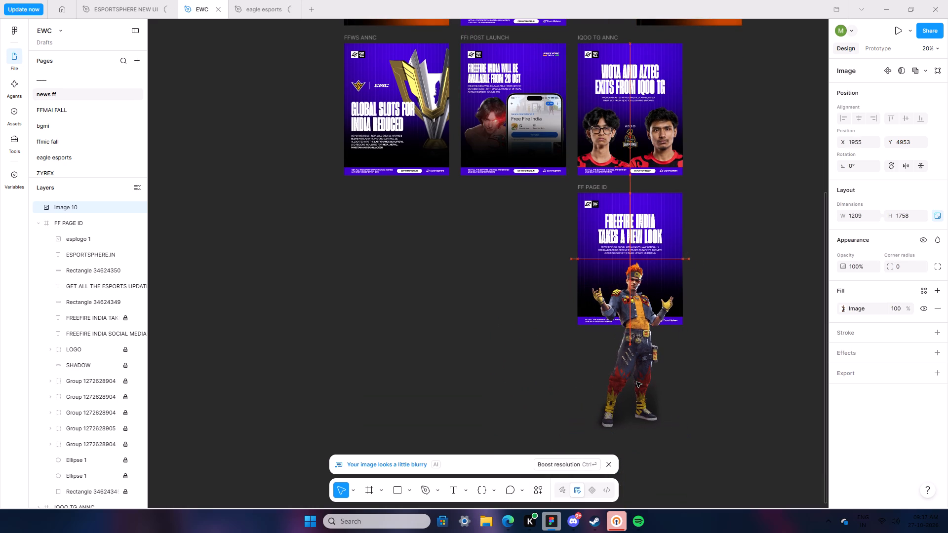
drag(636, 382, 633, 382)
key(Right)
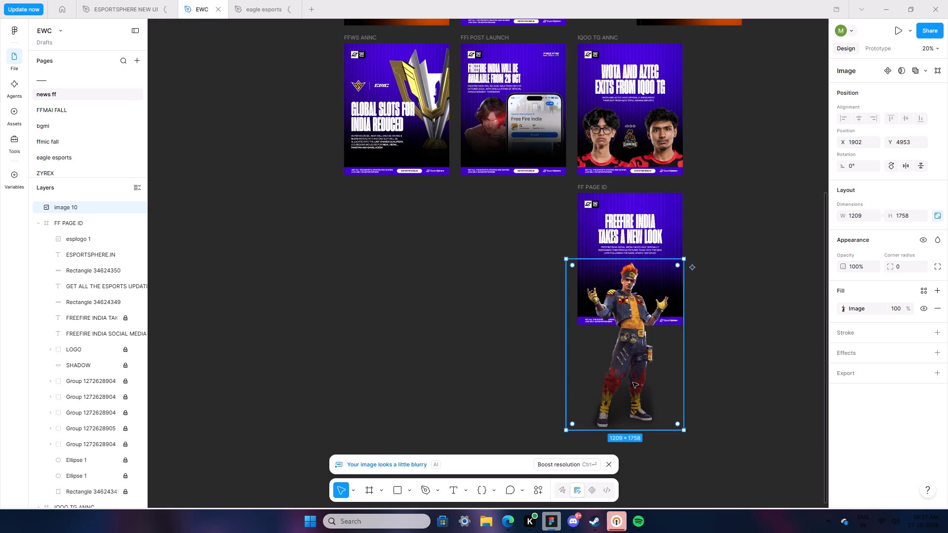
key(Right)
key(Right)
key(Right)
key(Right)
key(Right)
key(Right)
key(Right)
key(Right)
key(Right)
key(Right)
key(Right)
key(Right)
key(Right)
key(Right)
key(Right)
key(Right)
key(Right)
key(Right)
key(Right)
key(Right)
key(Right)
key(Right)
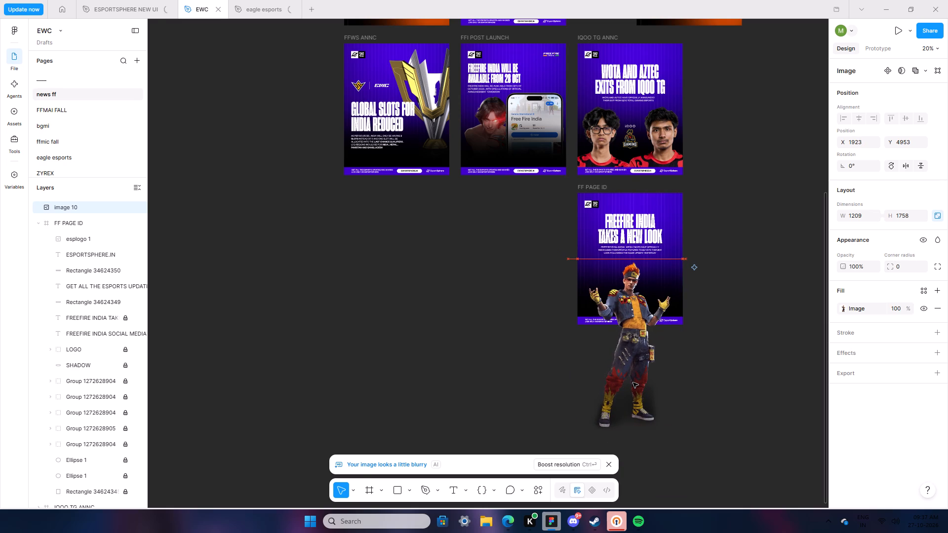
Move the character layer "image 10" into the FF PAGE ID frame, stacked directly above the LOGO group and below the description text.
drag(80, 202, 70, 343)
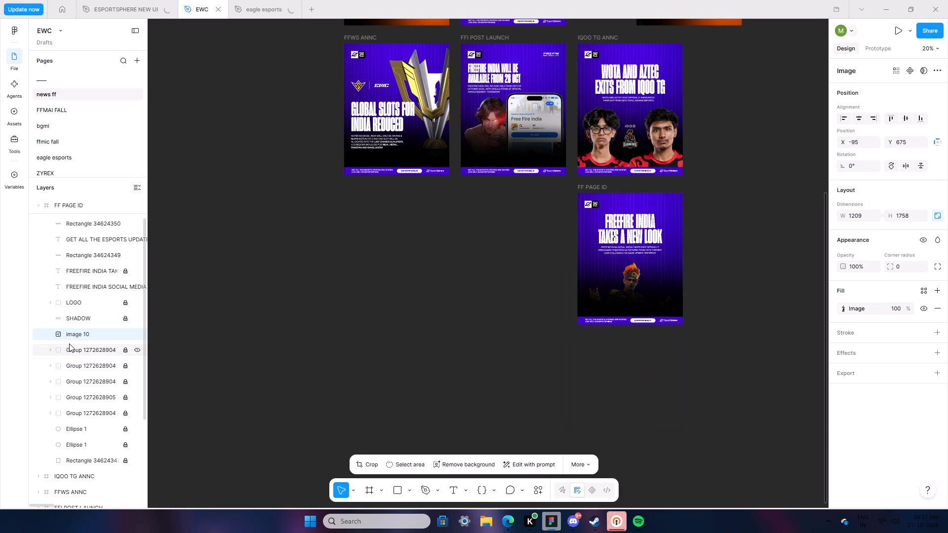
drag(64, 334, 64, 304)
click(60, 305)
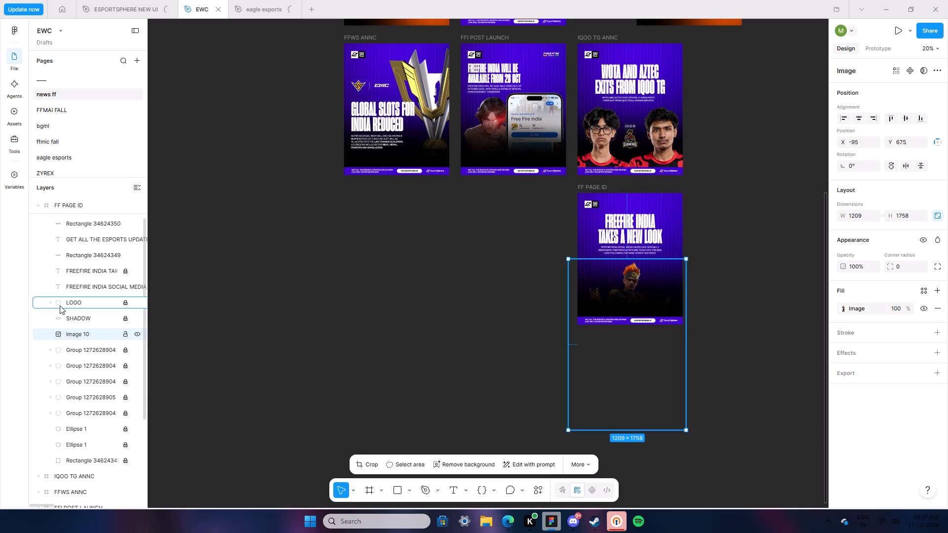
drag(71, 317, 72, 293)
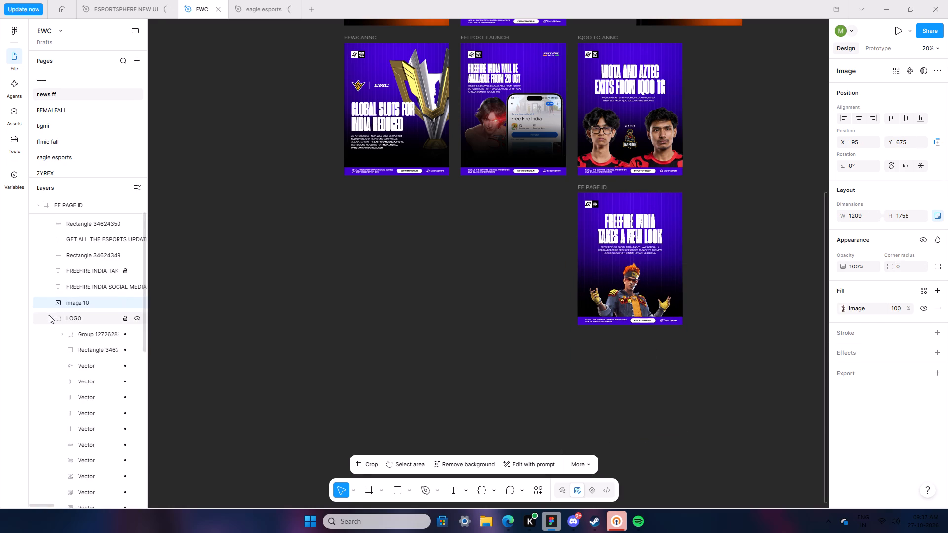
click(49, 315)
Run Boost resolution on the character image in the FF PAGE ID frame.
click(578, 465)
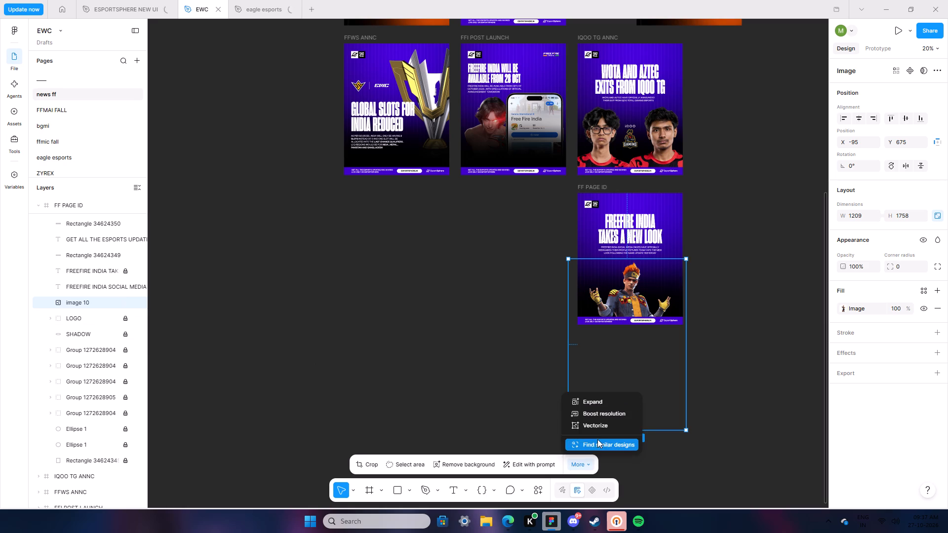
click(597, 416)
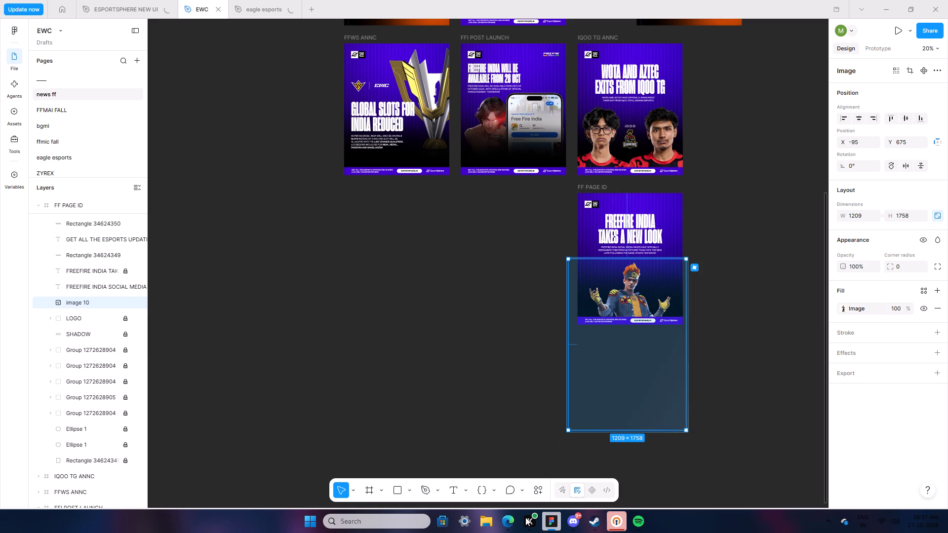
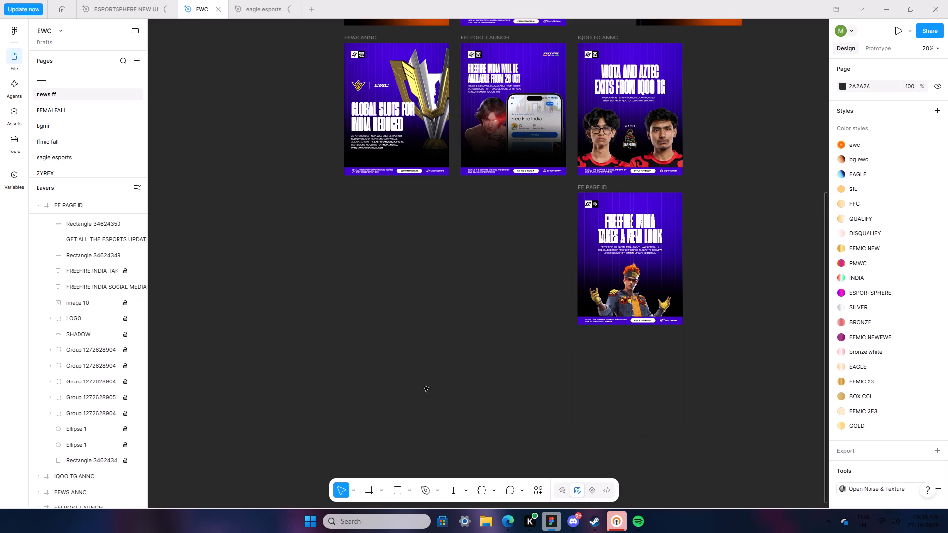
Import the two WhatsApp profile-picture screenshots from Downloads and place them side by side on the empty canvas beside the FF PAGE ID frame.
click(410, 492)
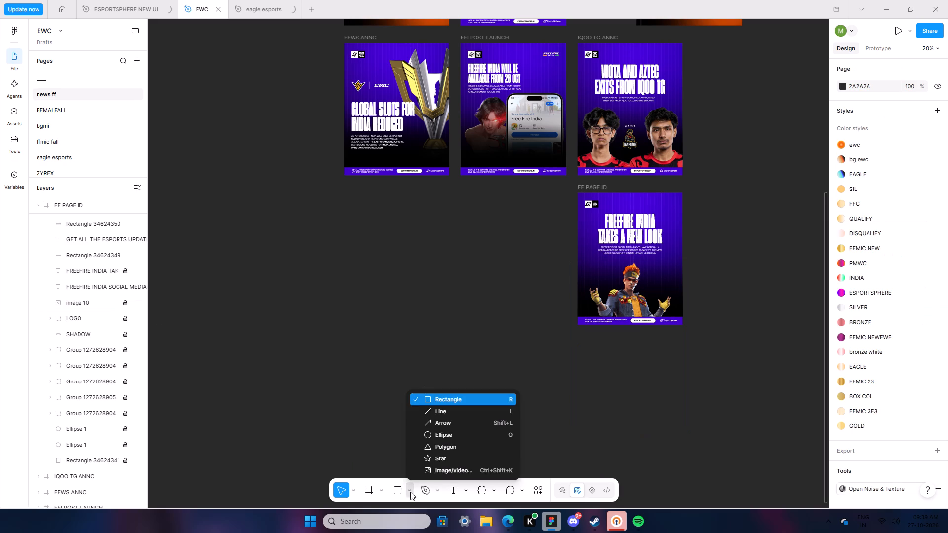
click(438, 464)
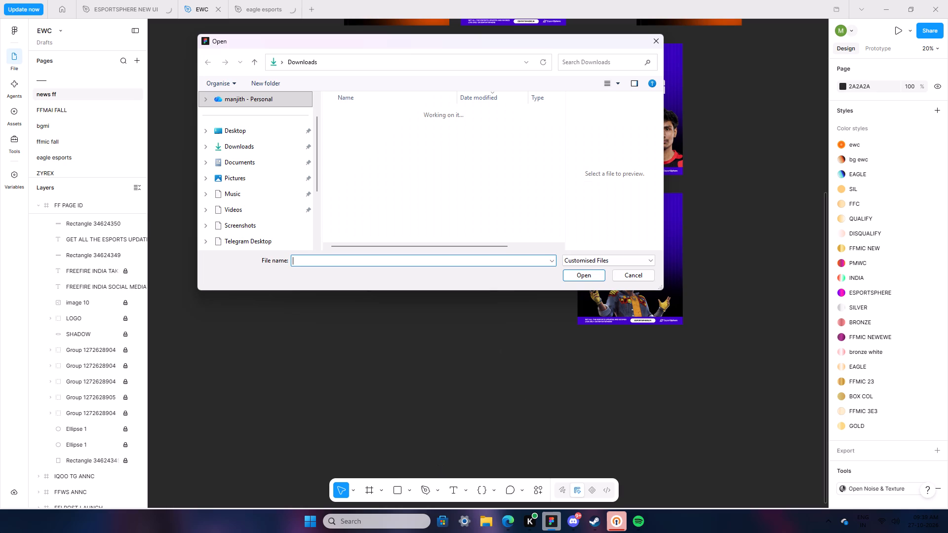
drag(325, 123, 359, 145)
click(590, 278)
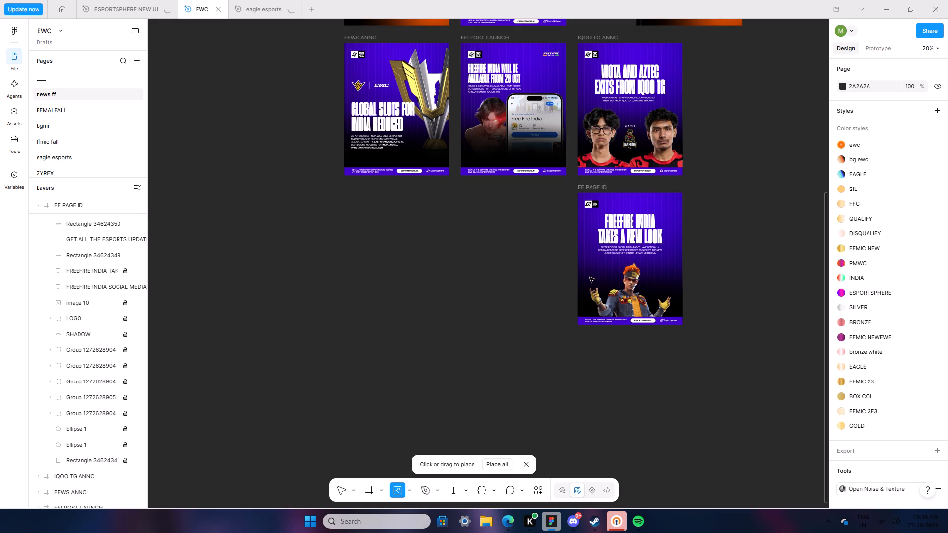
click(237, 331)
click(316, 315)
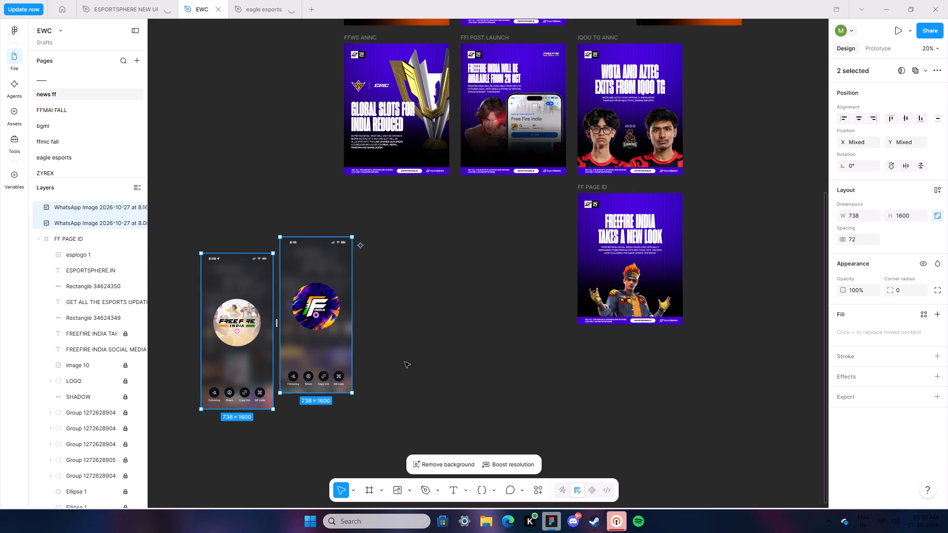
click(405, 362)
Move the screenshot with the purple F India logo level with the other screenshot, at about X -1023, Y 4895.
click(317, 340)
drag(310, 328, 311, 343)
click(438, 372)
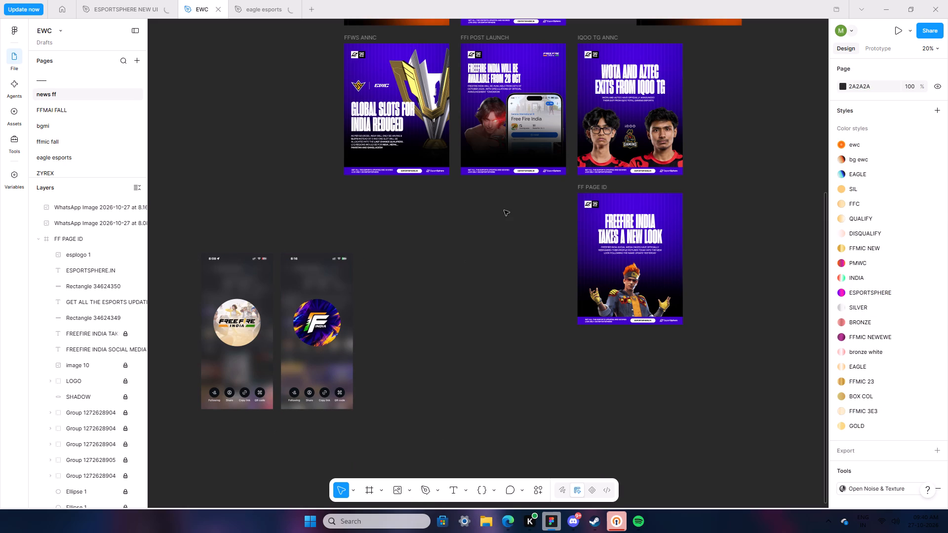
Crop the lower part off the purple F India logo screenshot up to the circle's bottom edge, making it about 738 × 975.
scroll(430, 221, up, 2)
ctrl+scroll(472, 259, up, 4)
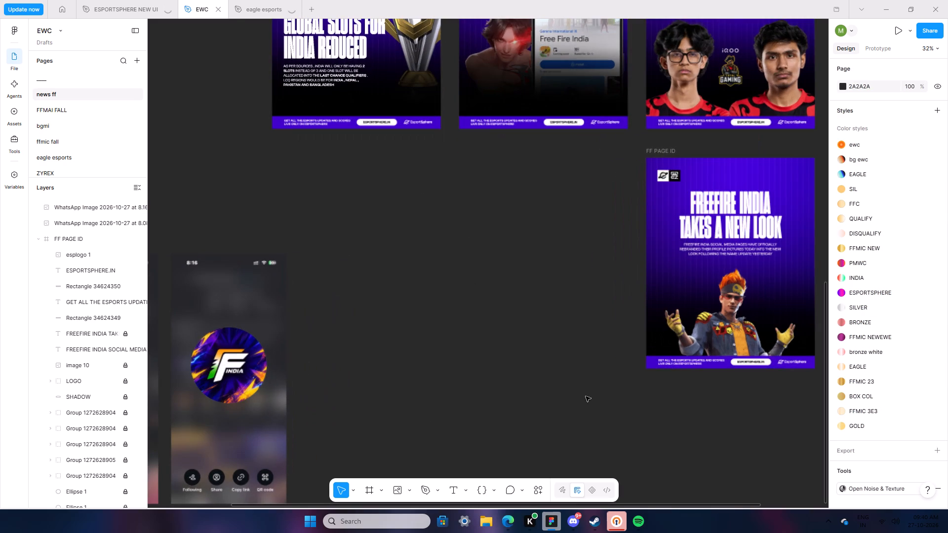
drag(741, 502, 566, 469)
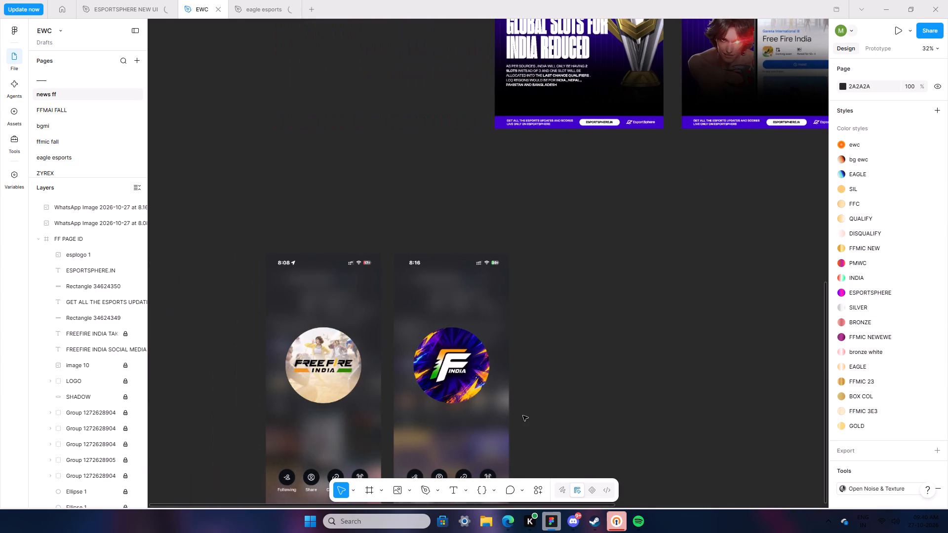
scroll(523, 416, down, 3)
click(473, 397)
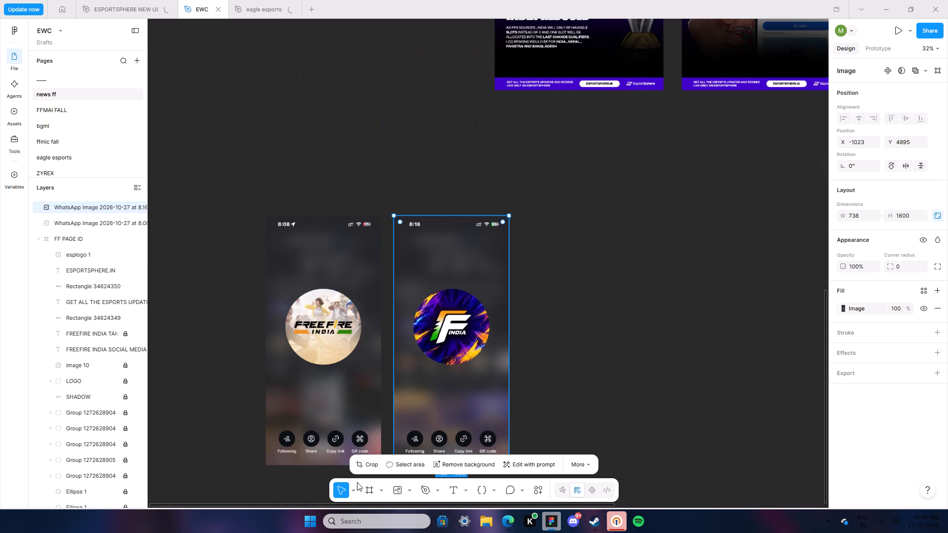
click(367, 467)
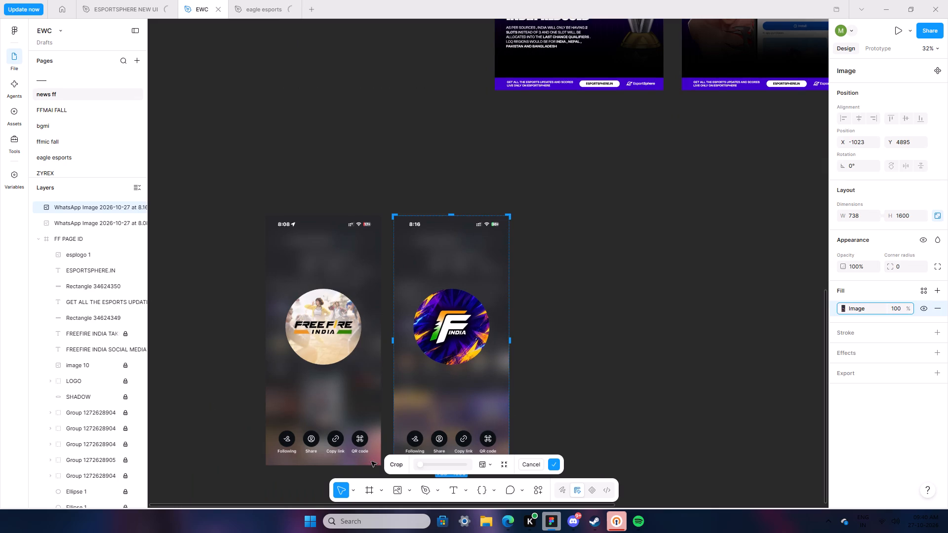
scroll(385, 462, down, 2)
scroll(453, 430, down, 5)
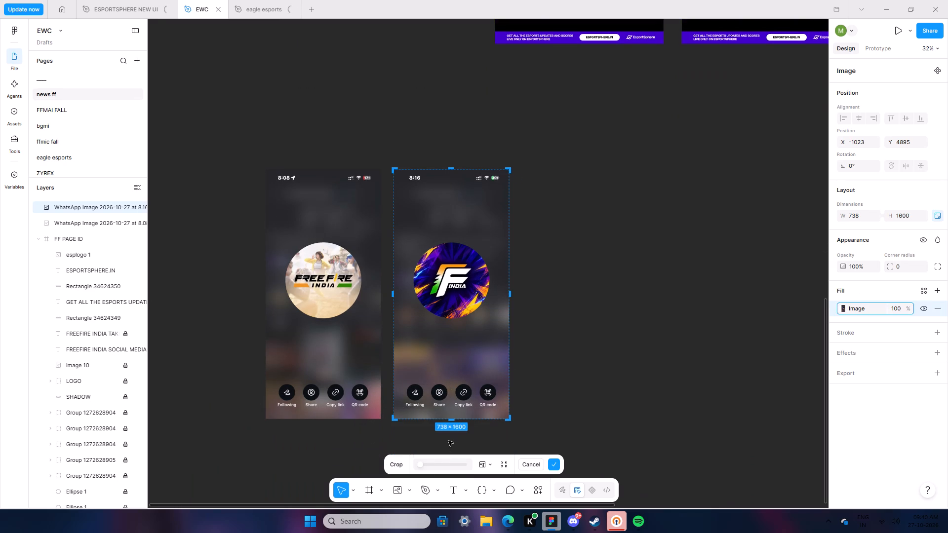
drag(451, 420, 465, 330)
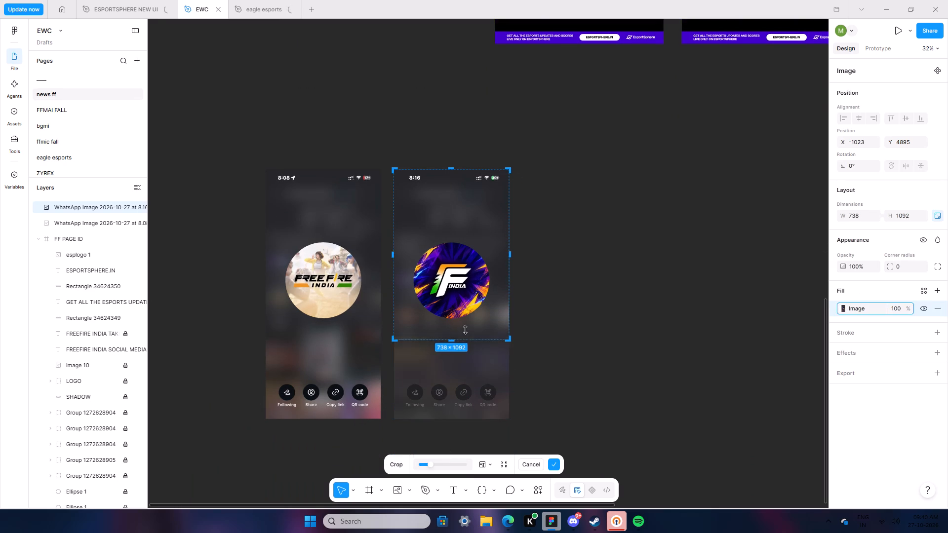
drag(465, 330, 465, 321)
key(Up)
key(Up)
key(Up)
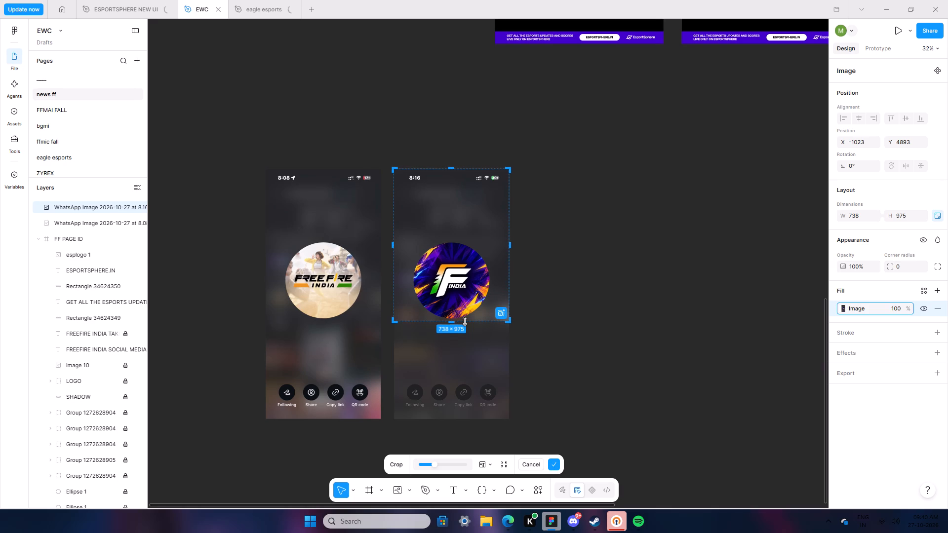
Nudge the crop area of the 8:16 profile screenshot up to Y 4878, aligning its bottom edge with the purple logo circle.
key(Up)
key(Up)
key(Up)
key(Up)
key(Up)
key(Up)
key(Up)
key(Up)
key(Up)
key(Up)
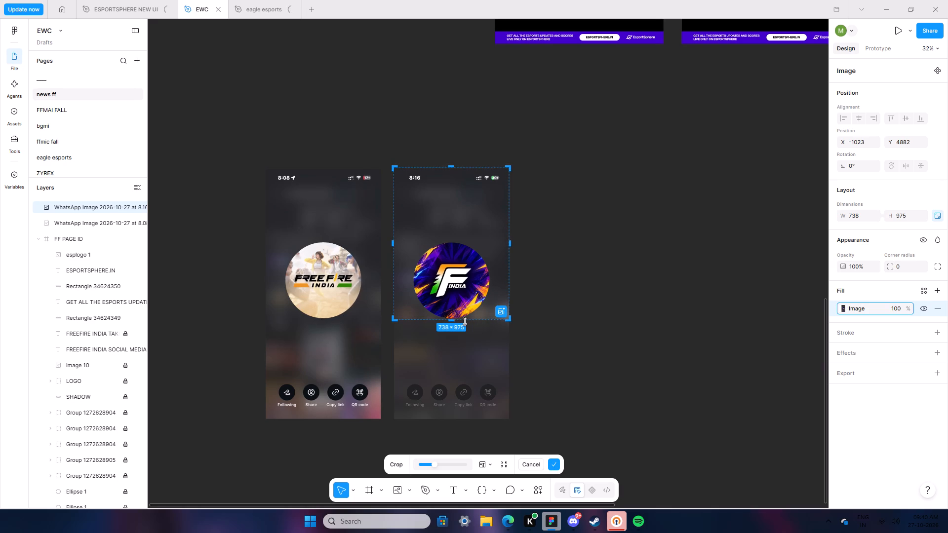
key(Up)
key(Up)
key(Up)
key(Up)
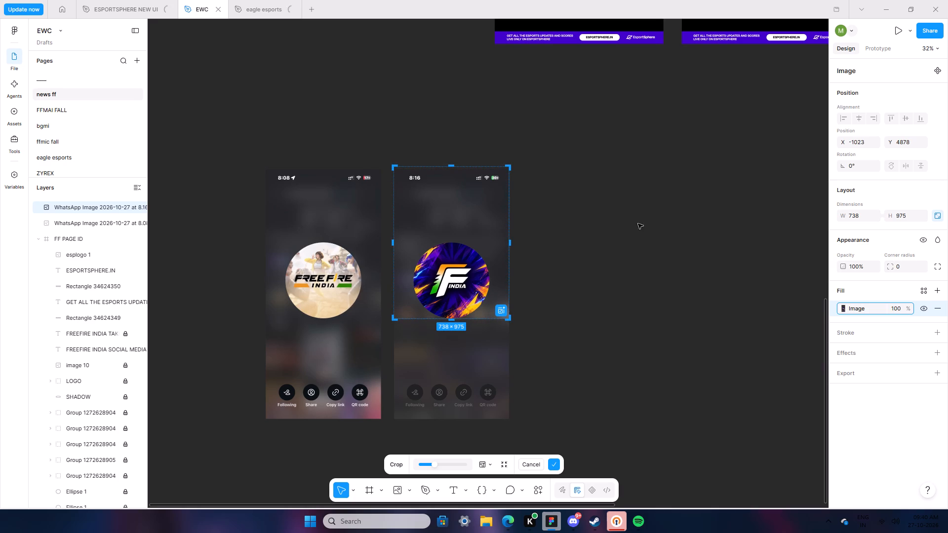
Crop the right side of the 8:16 screenshot to a width of about 625 and nudge the crop area to X -1030.
drag(512, 239, 493, 242)
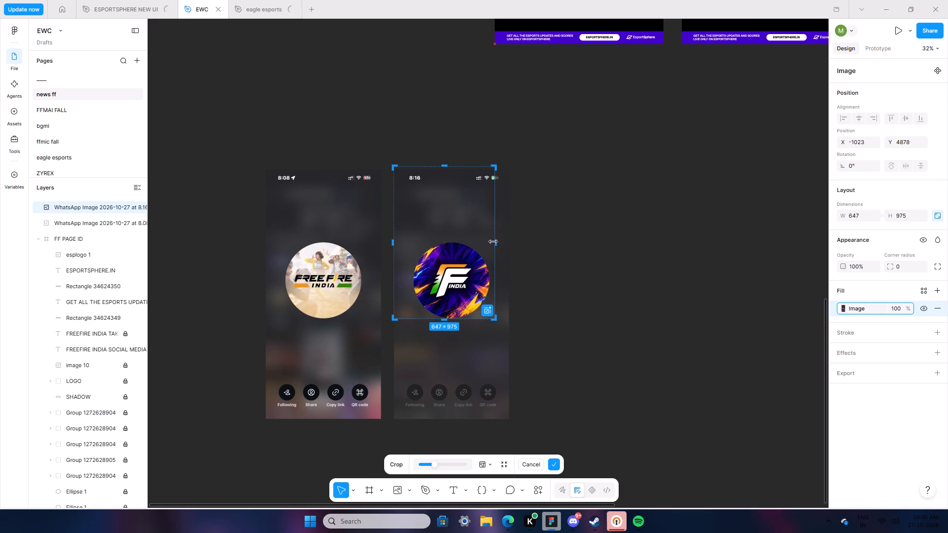
drag(493, 242, 491, 242)
key(Left)
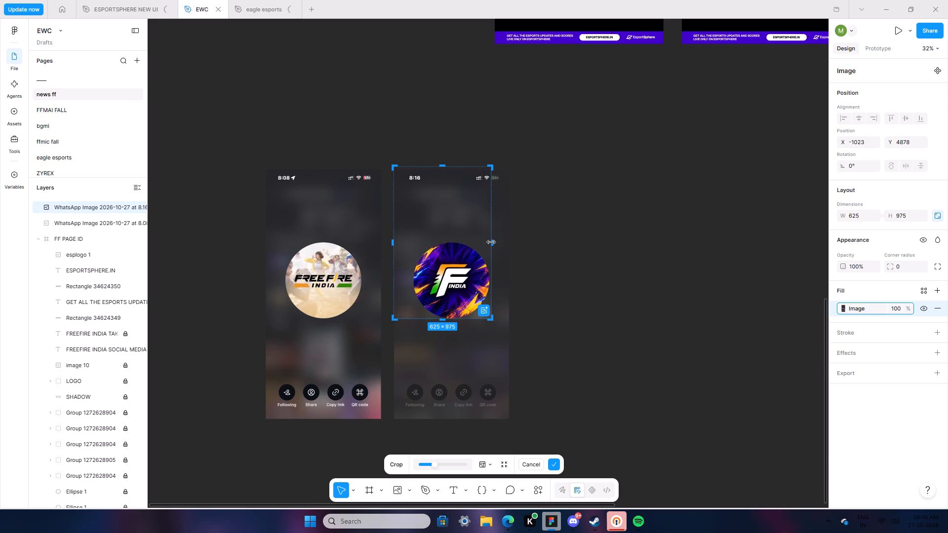
key(Left)
key(Left)
key(Left)
key(Left)
key(Left)
key(Left)
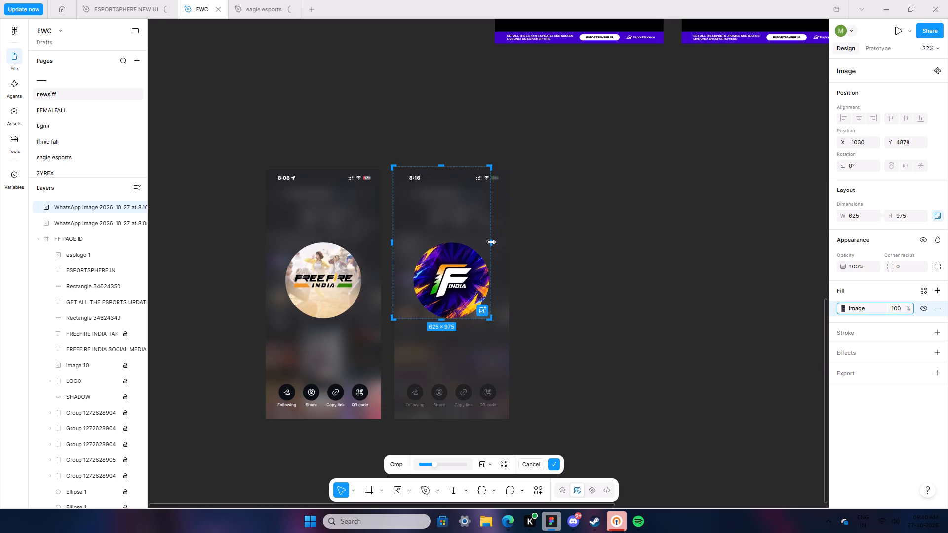
Crop the top of the 8:16 screenshot to a height of about 474 and nudge the crop area up to Y 5361.
drag(439, 164, 441, 181)
drag(441, 181, 448, 245)
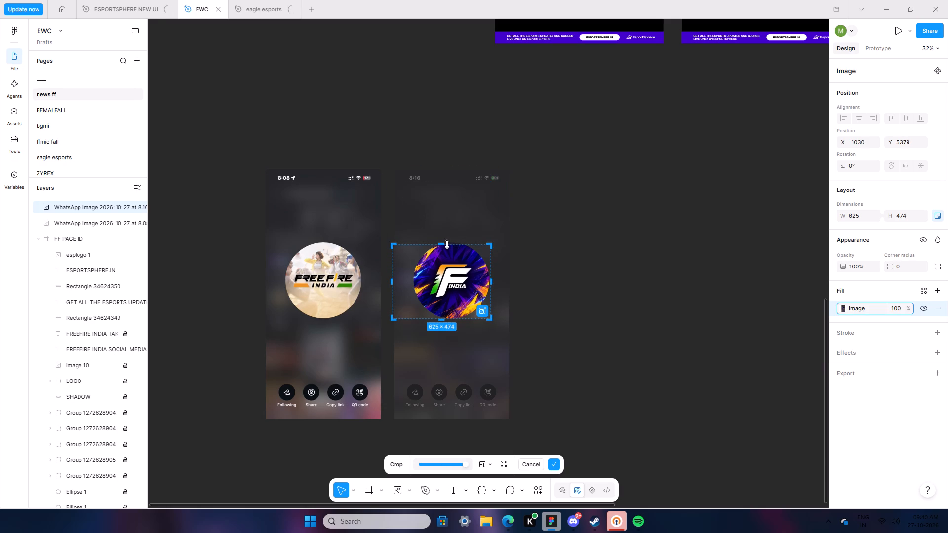
key(Up)
key(Up)
key(Up)
key(Up)
key(Up)
key(Up)
key(Up)
key(Up)
key(Up)
key(Up)
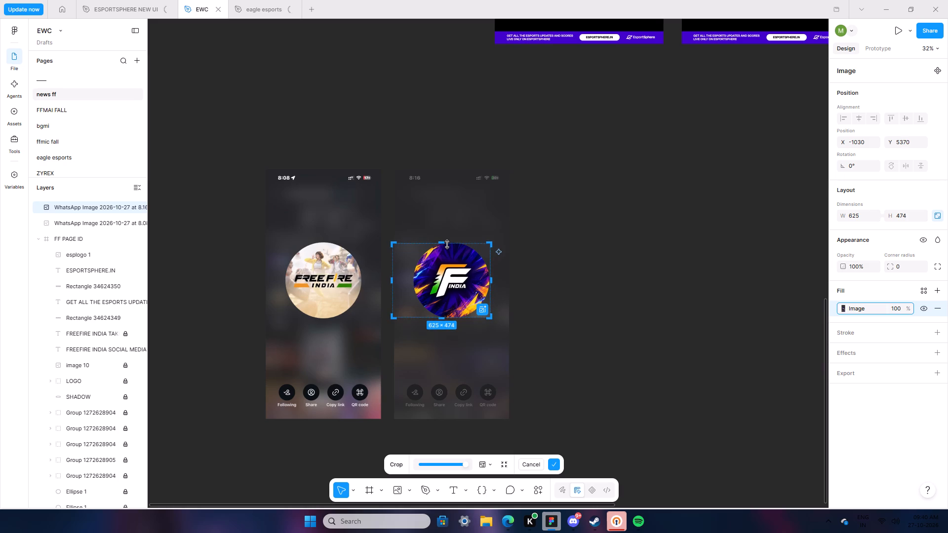
key(Up)
key(Up)
key(Up)
key(Up)
key(Up)
key(Up)
key(Up)
key(Up)
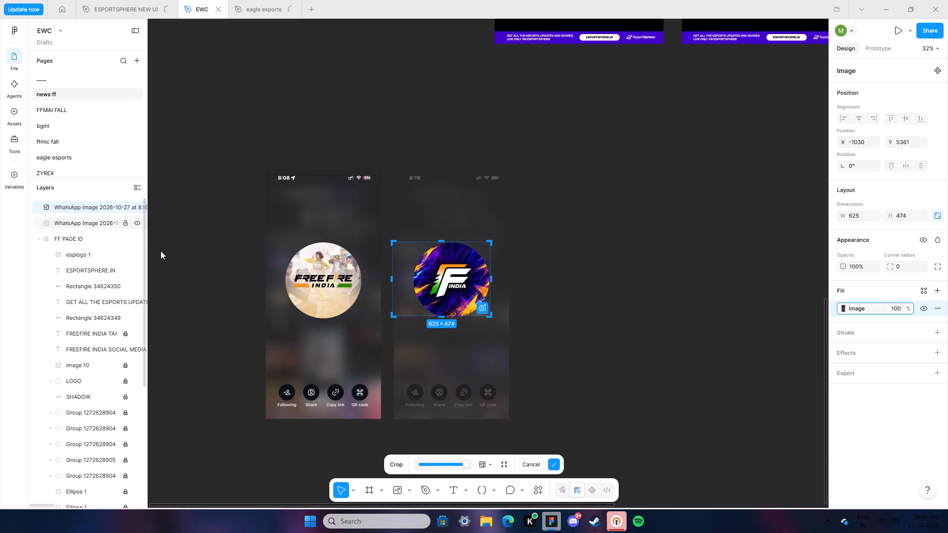
Tighten the crop's left and right sides around the purple logo to about 497 × 474 at X -902, and apply the crop.
drag(394, 279, 412, 282)
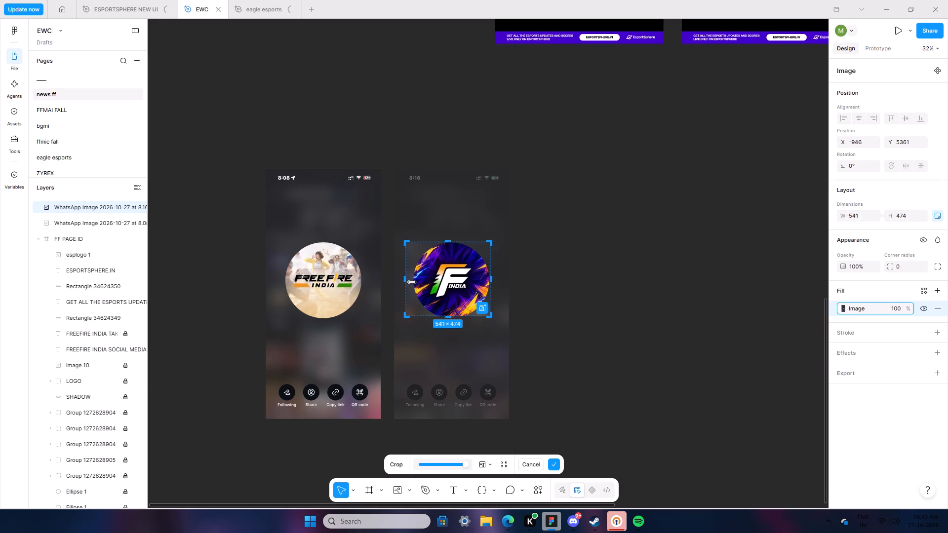
drag(412, 282, 411, 282)
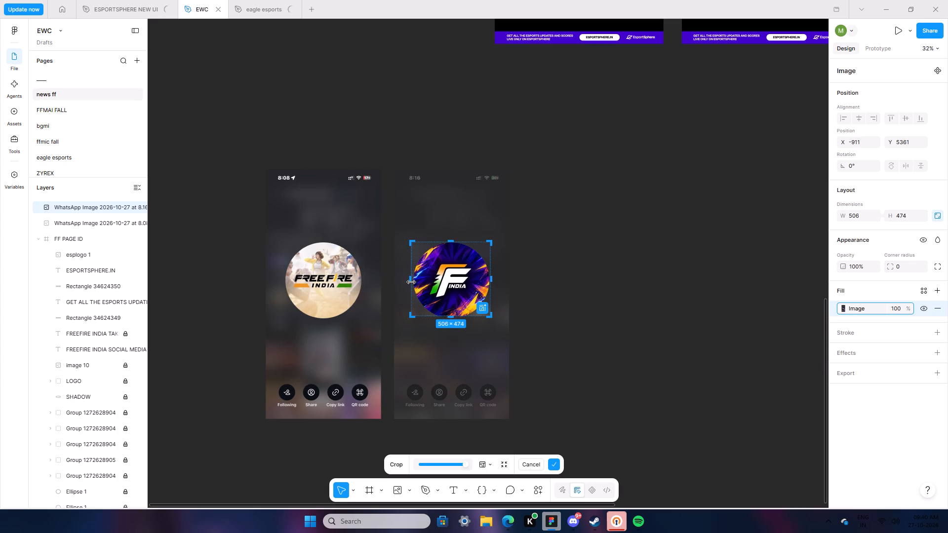
key(Right)
key(Right)
key(Right)
key(Right)
key(Right)
key(Right)
key(Right)
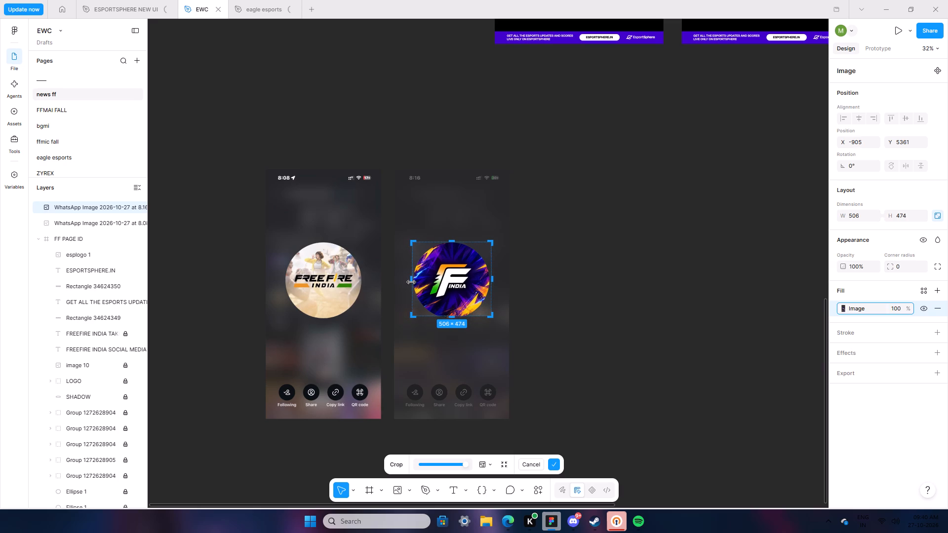
key(Right)
key(Right)
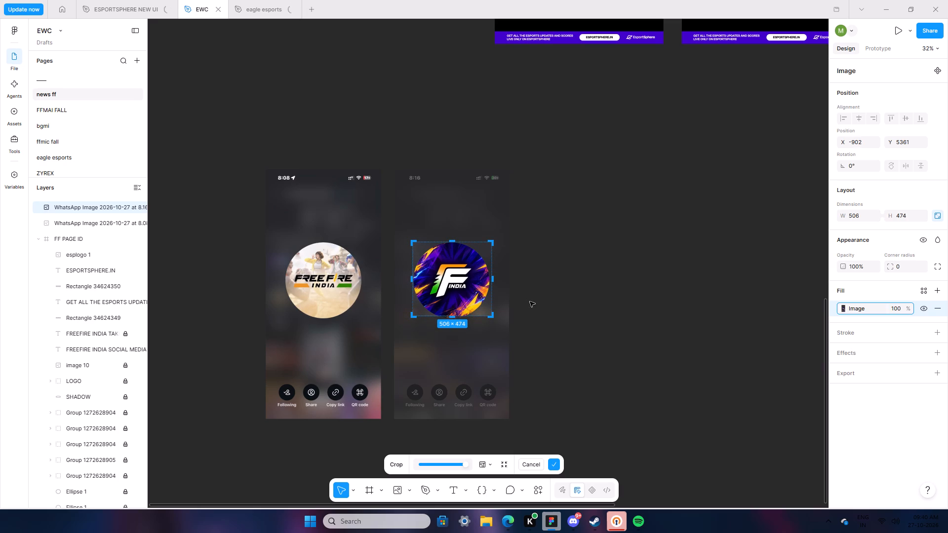
click(492, 278)
click(492, 277)
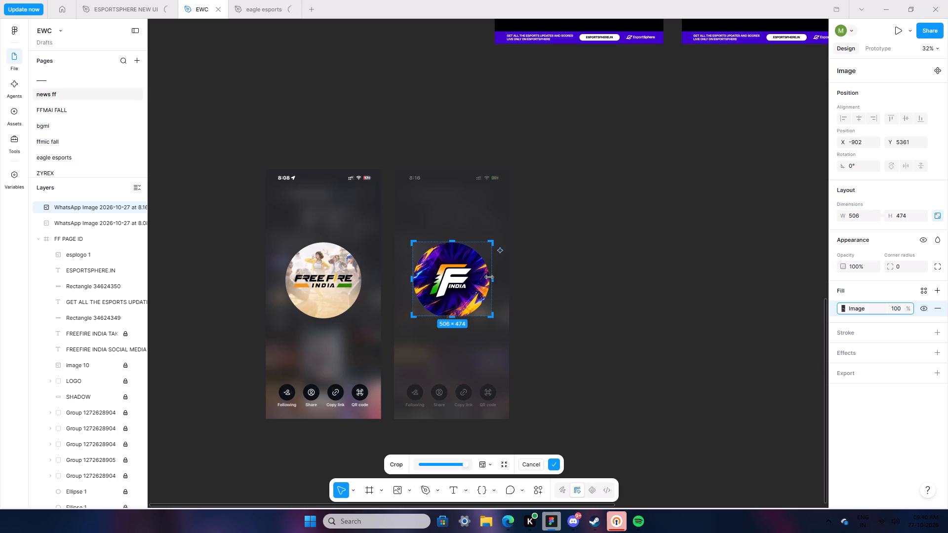
click(494, 276)
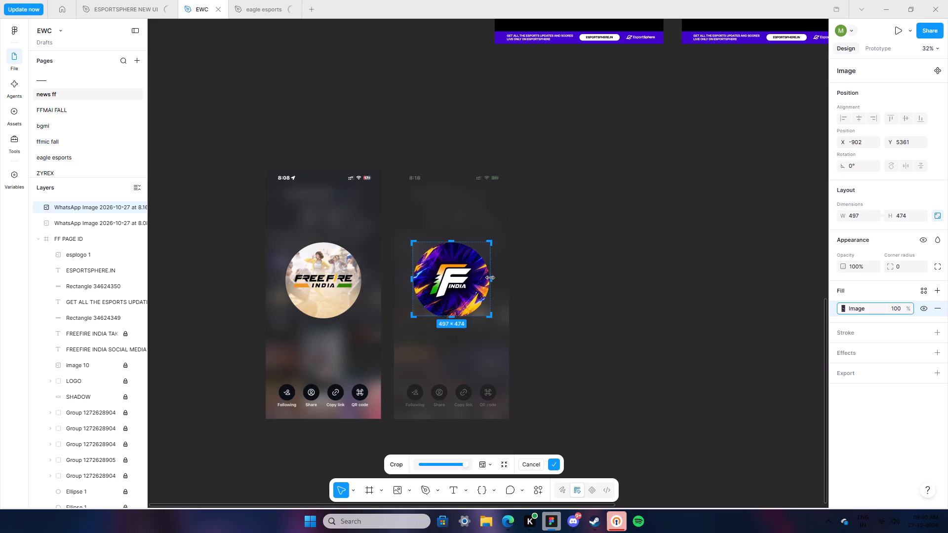
click(597, 364)
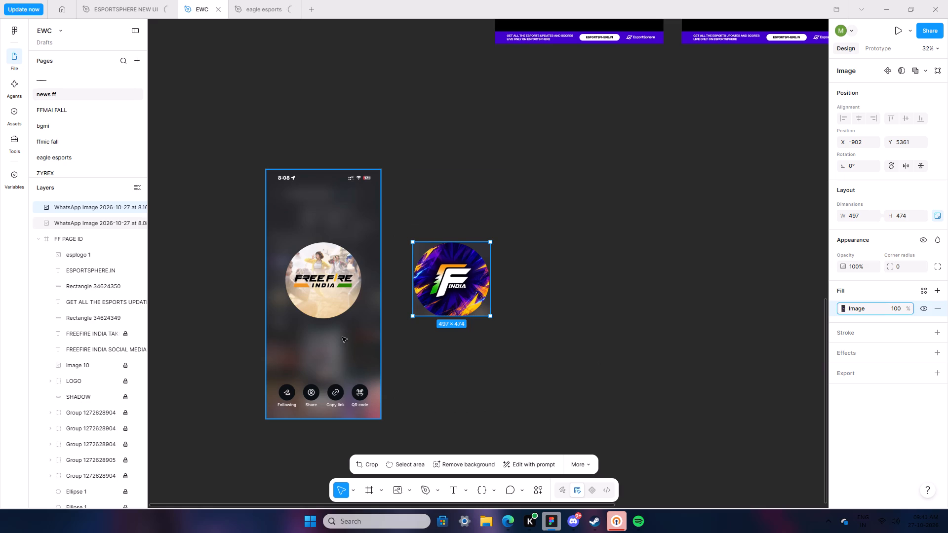
Resize the 8:08 profile screenshot to 497 × 474 with its aspect ratio unlocked, and move it to about X -1849, Y 4936.
click(340, 368)
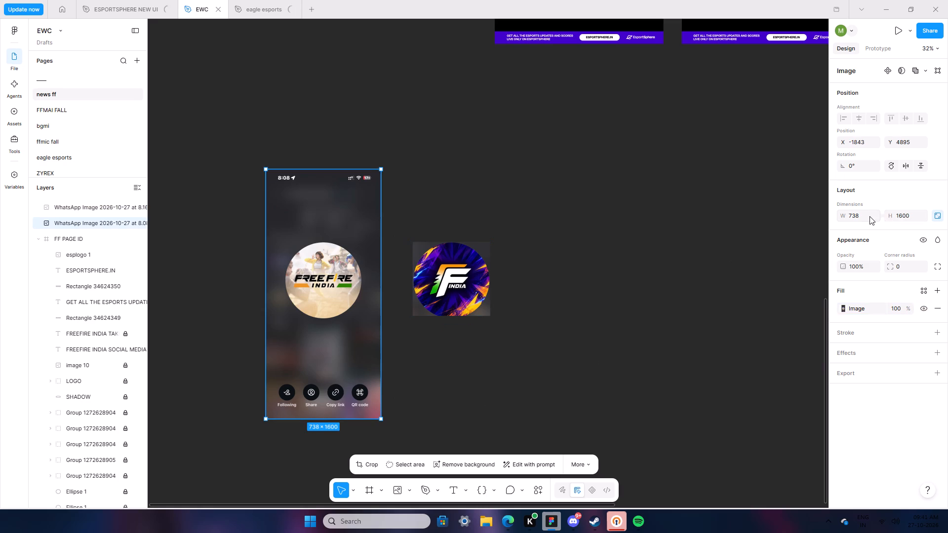
click(938, 218)
click(865, 211)
text(497)
click(907, 215)
key(4)
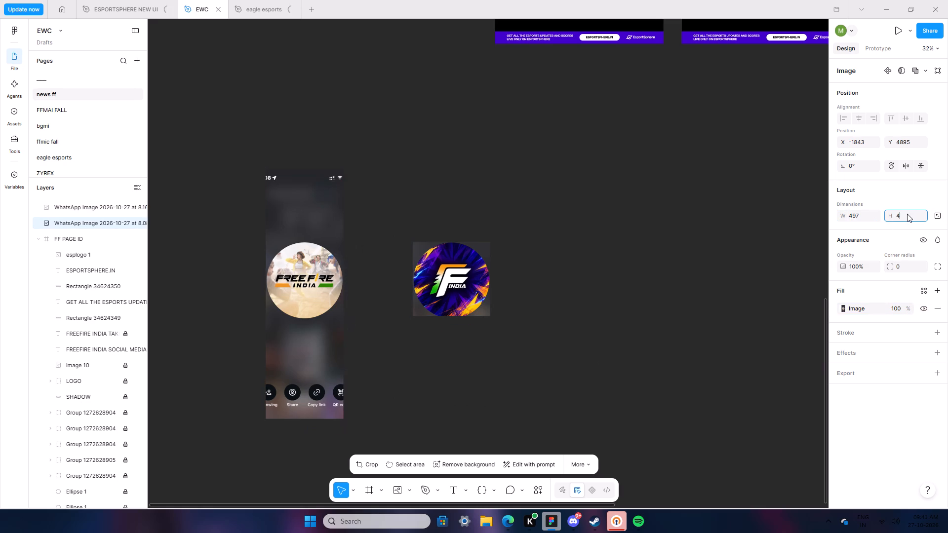
key(7)
text(41)
key(BackSpace)
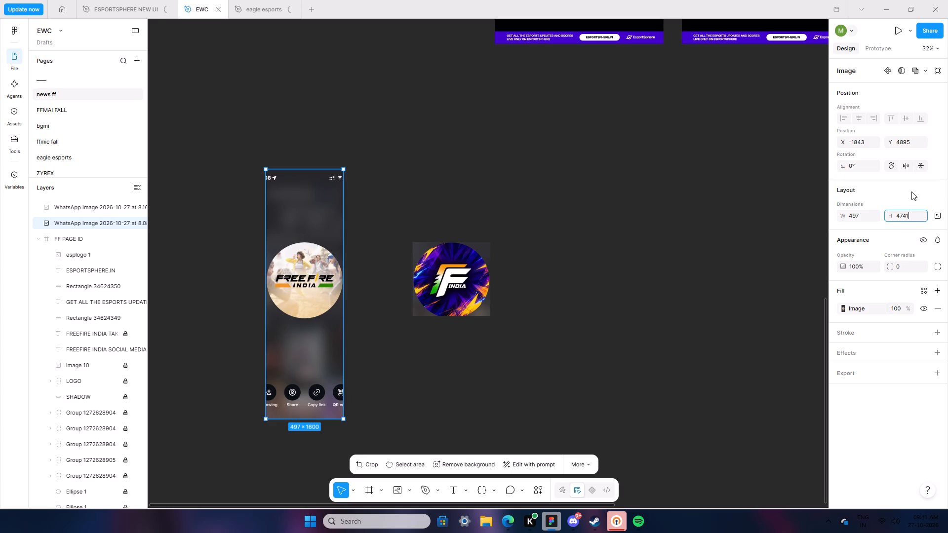
click(915, 194)
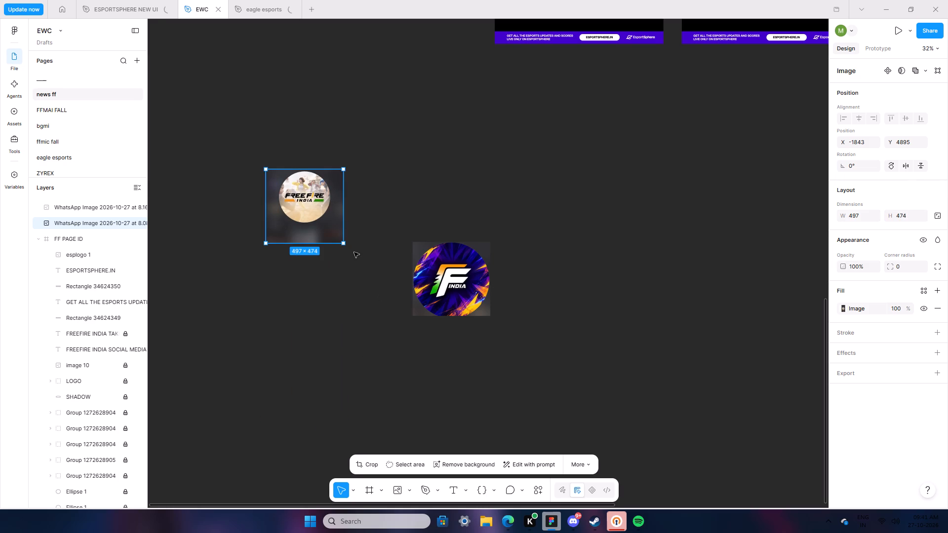
drag(302, 218, 301, 224)
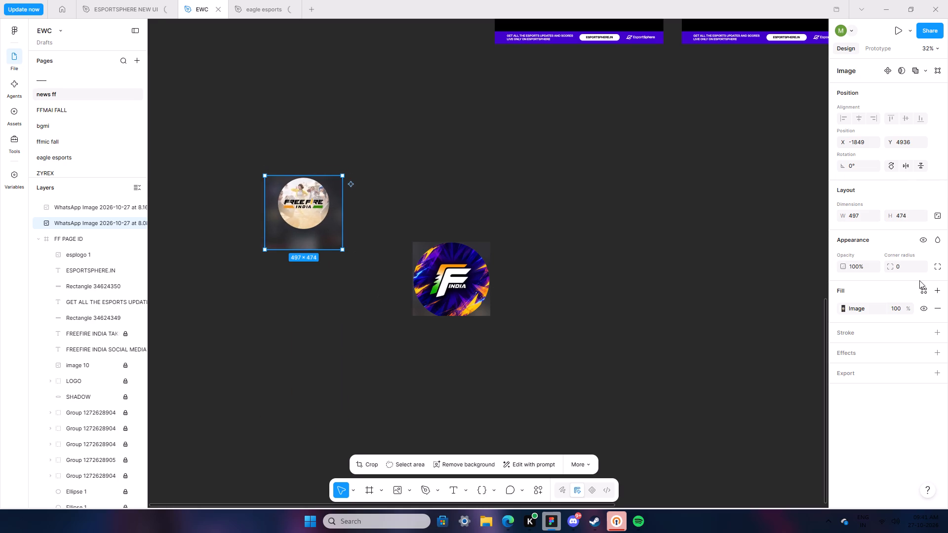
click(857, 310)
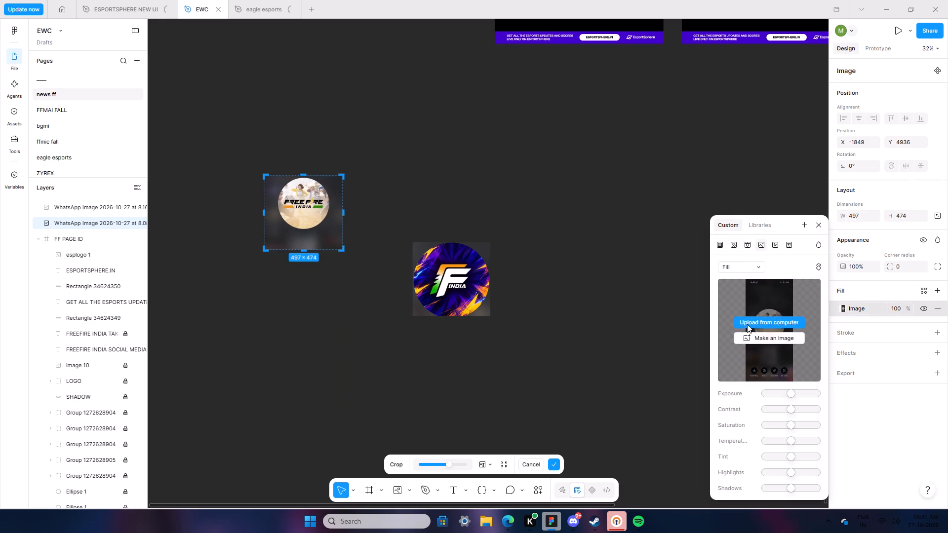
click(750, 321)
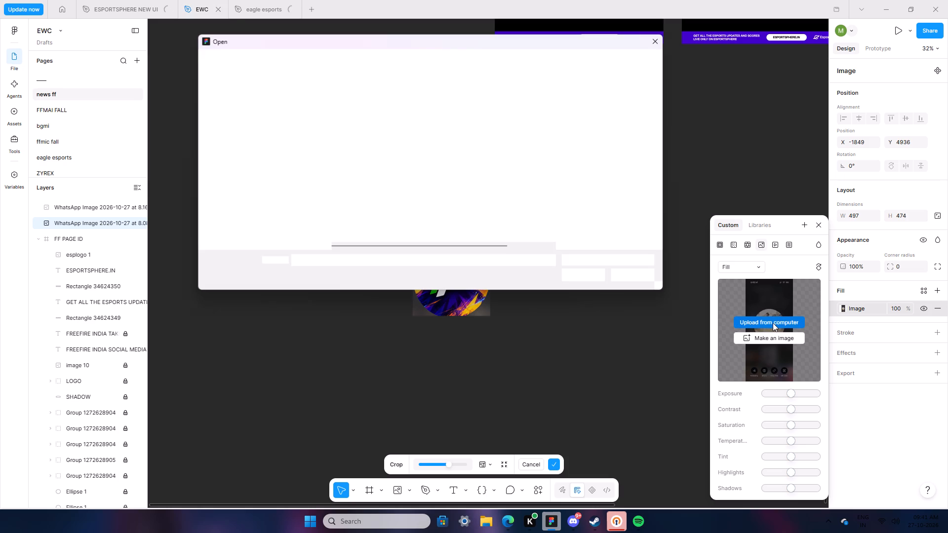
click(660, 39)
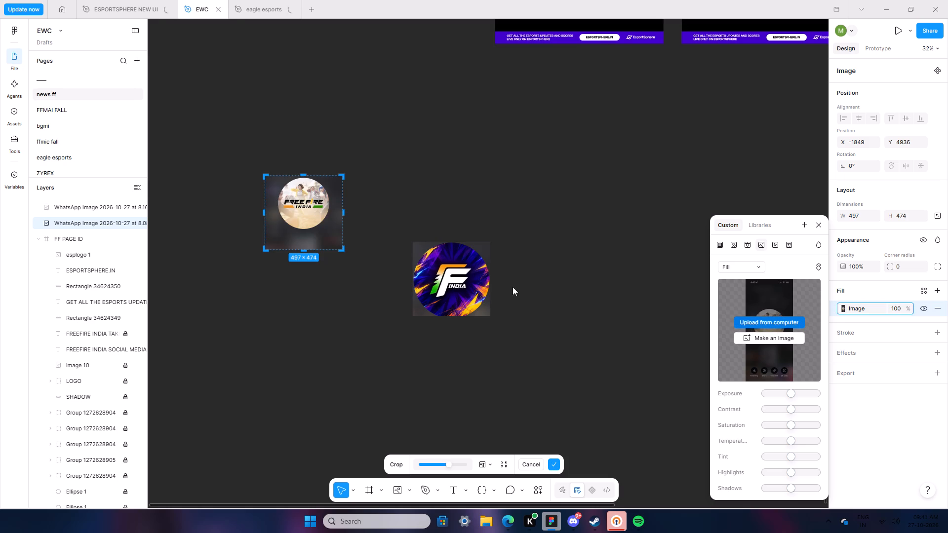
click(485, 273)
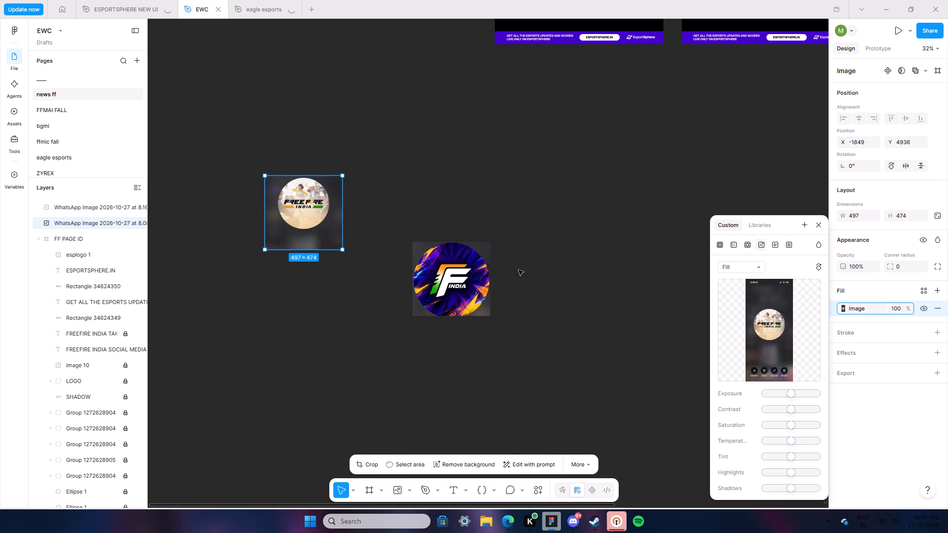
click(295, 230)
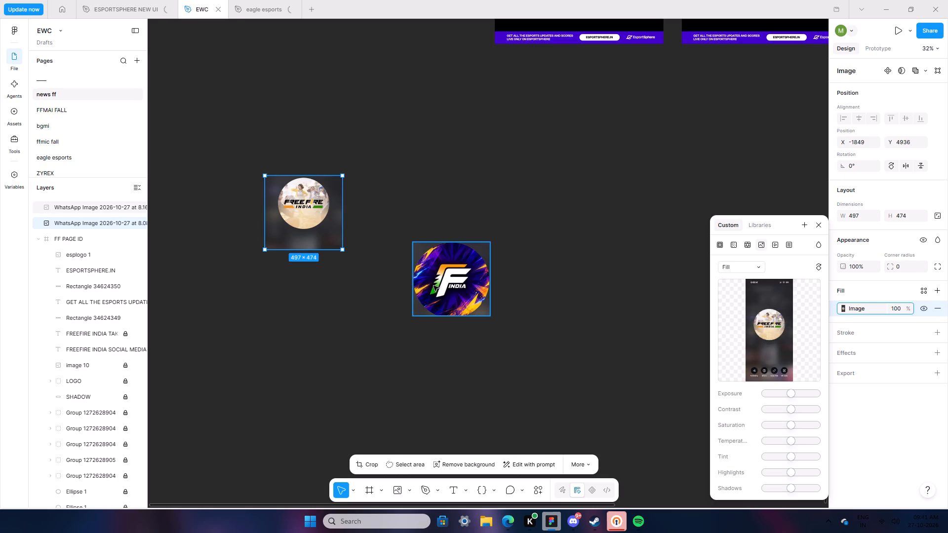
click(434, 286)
Switch the 8:08 screenshot's fill to Crop, enlarge and reposition the picture so the Free Fire India logo fills its 497 × 474 area, and apply.
click(305, 230)
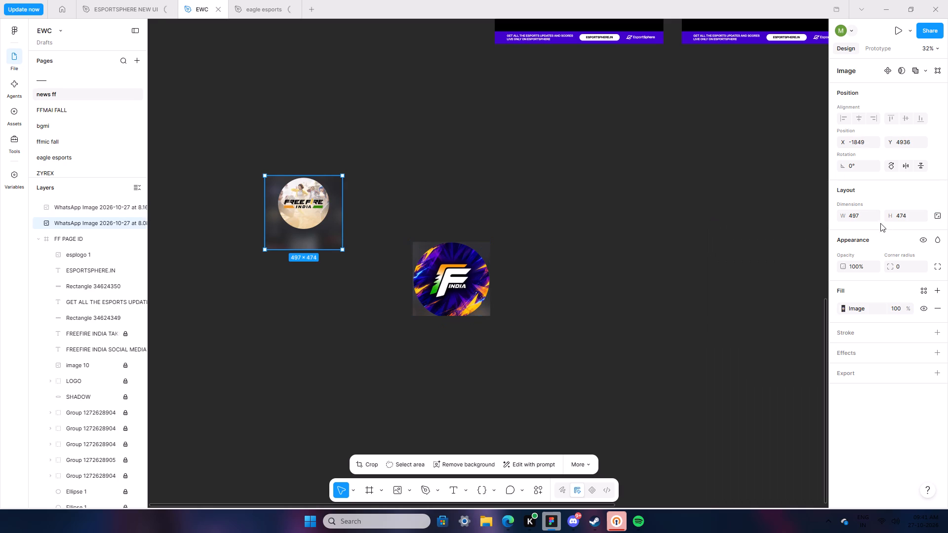
click(847, 309)
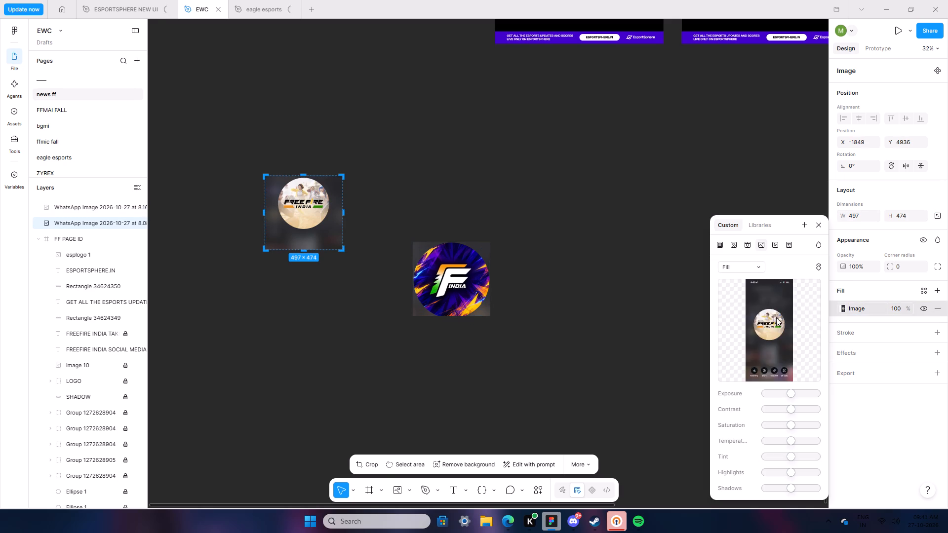
click(729, 268)
click(733, 292)
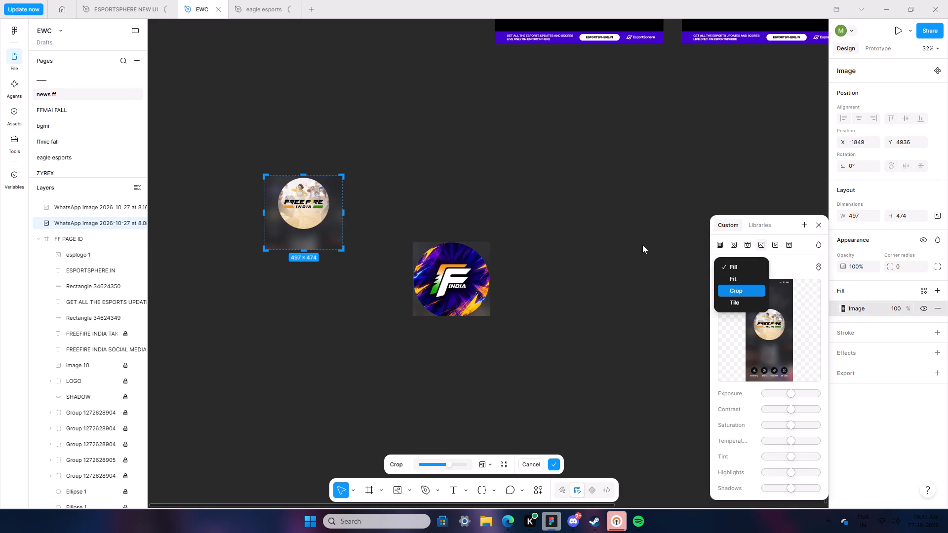
drag(315, 299, 312, 317)
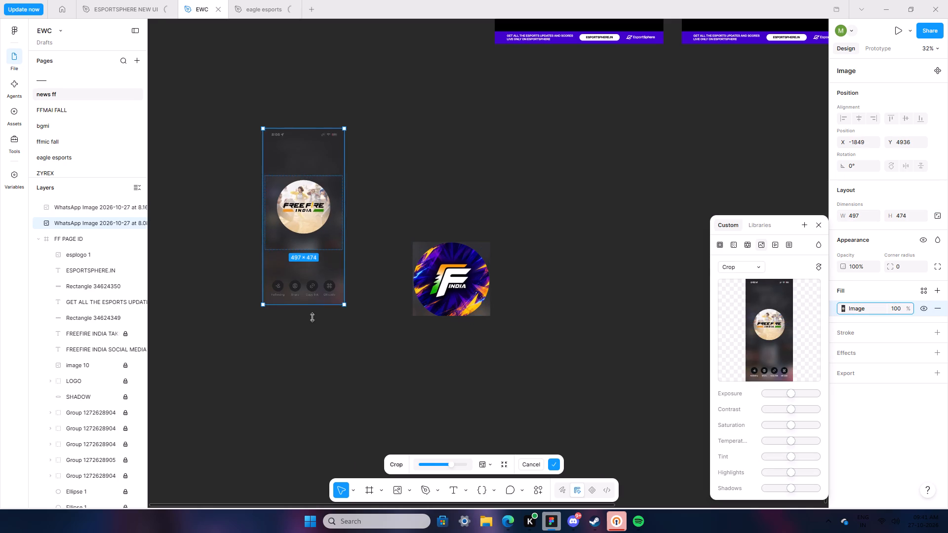
drag(312, 317, 312, 368)
drag(318, 322, 320, 319)
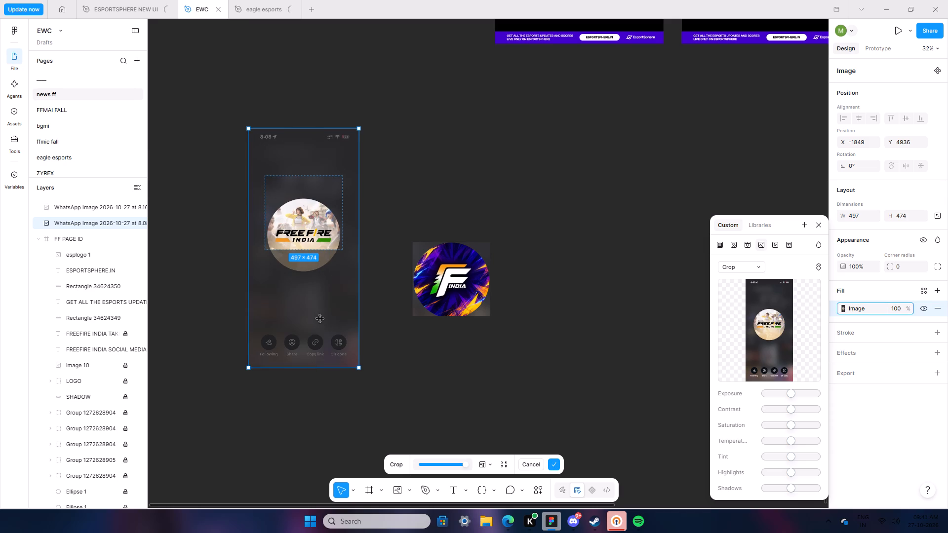
drag(320, 319, 318, 300)
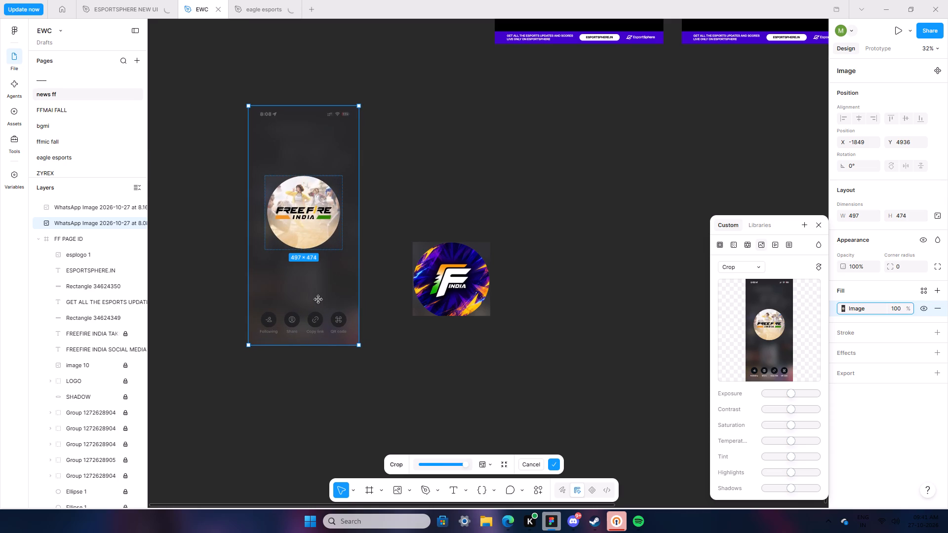
drag(318, 300, 319, 300)
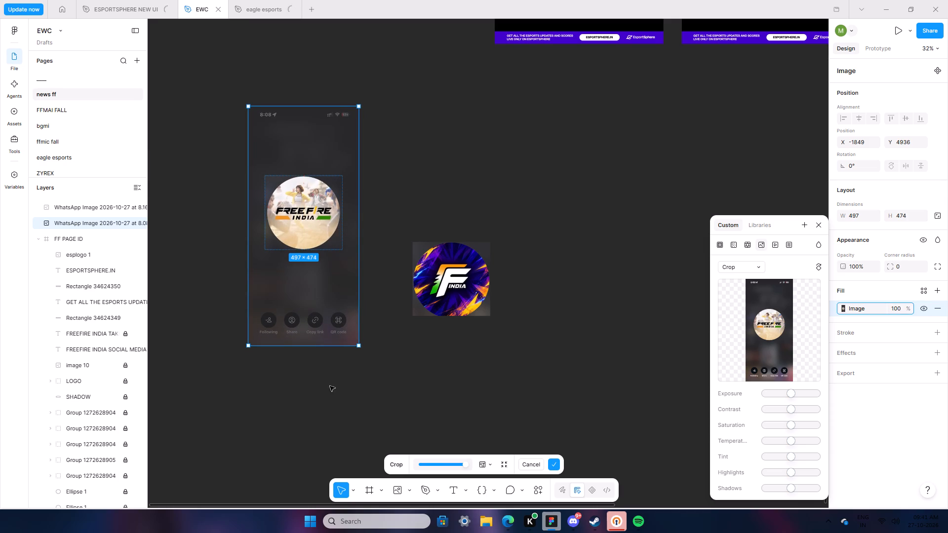
click(325, 395)
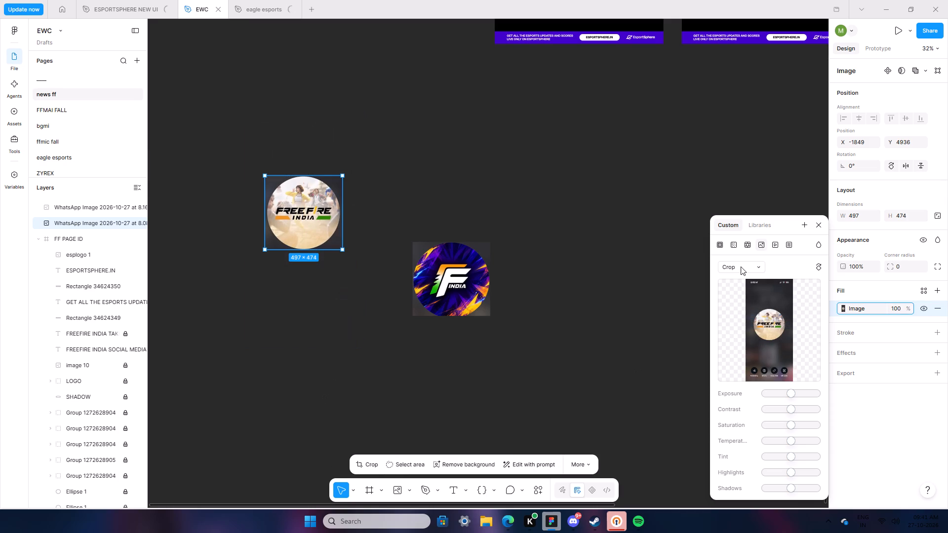
Crop both sides of the cream Free Fire India logo image to about 462 × 474 at X -1831, and apply the crop.
click(741, 266)
click(732, 266)
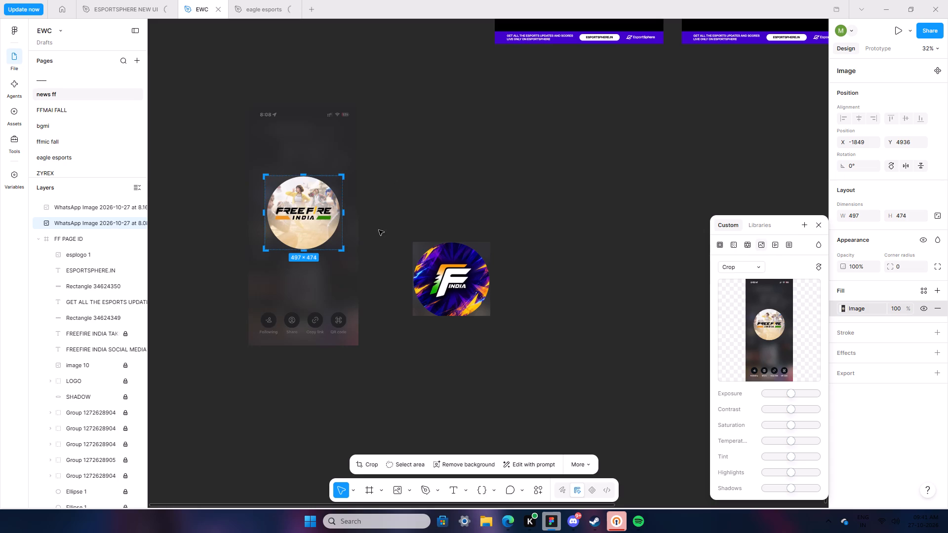
drag(345, 214, 342, 214)
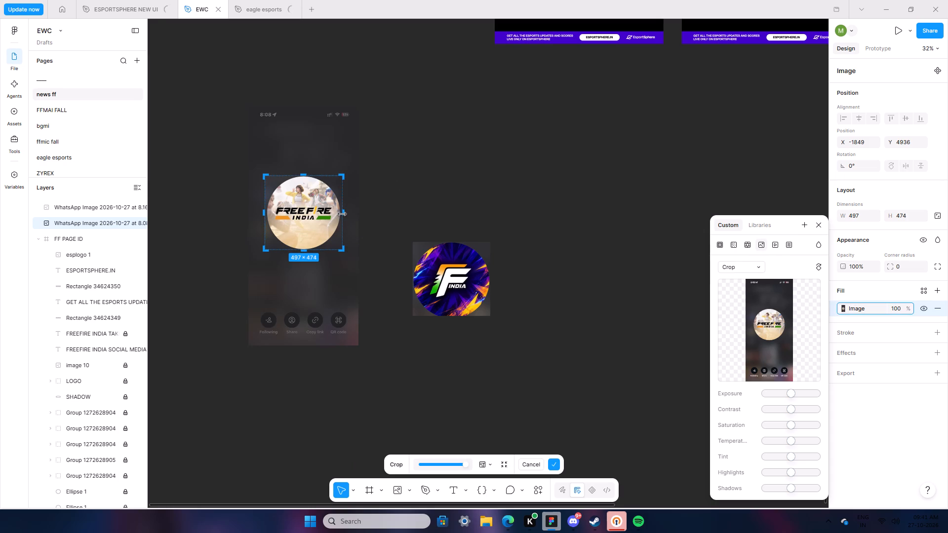
drag(342, 214, 340, 214)
click(264, 211)
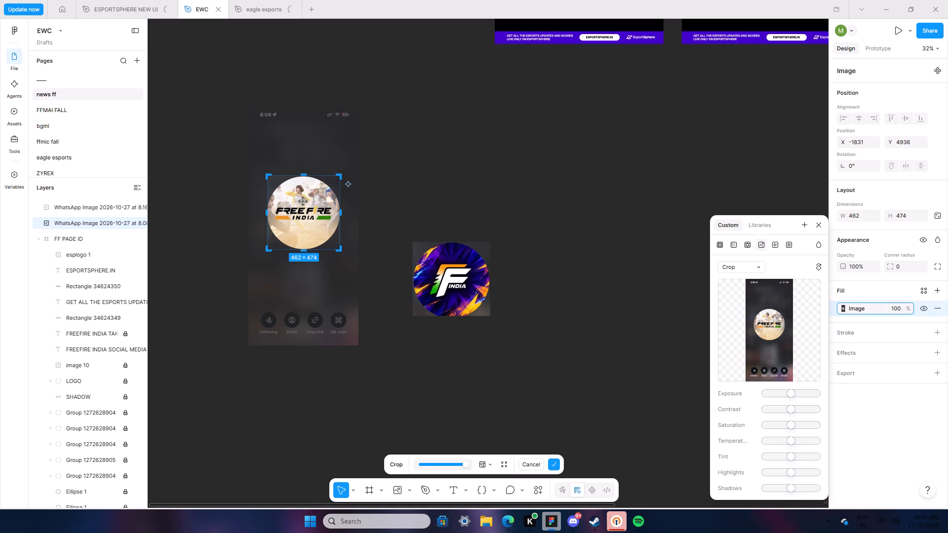
double_click(396, 385)
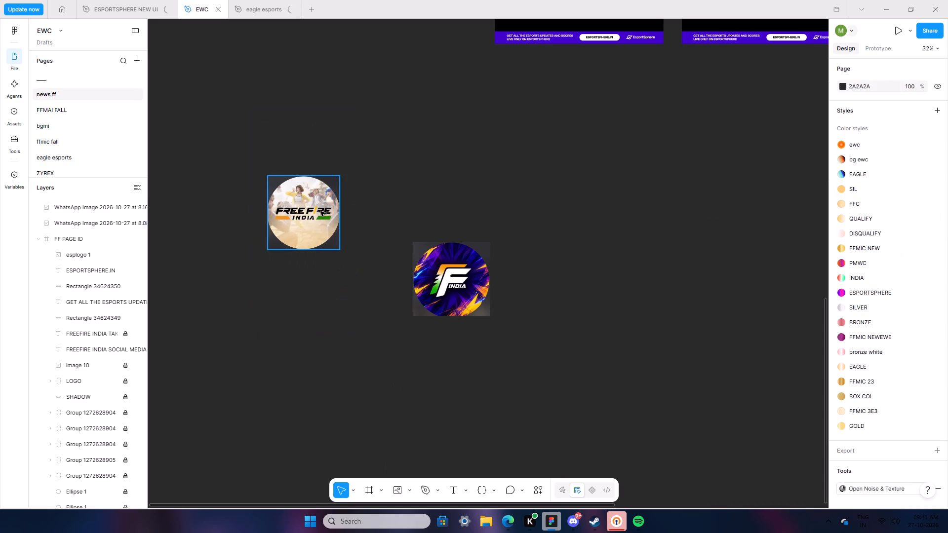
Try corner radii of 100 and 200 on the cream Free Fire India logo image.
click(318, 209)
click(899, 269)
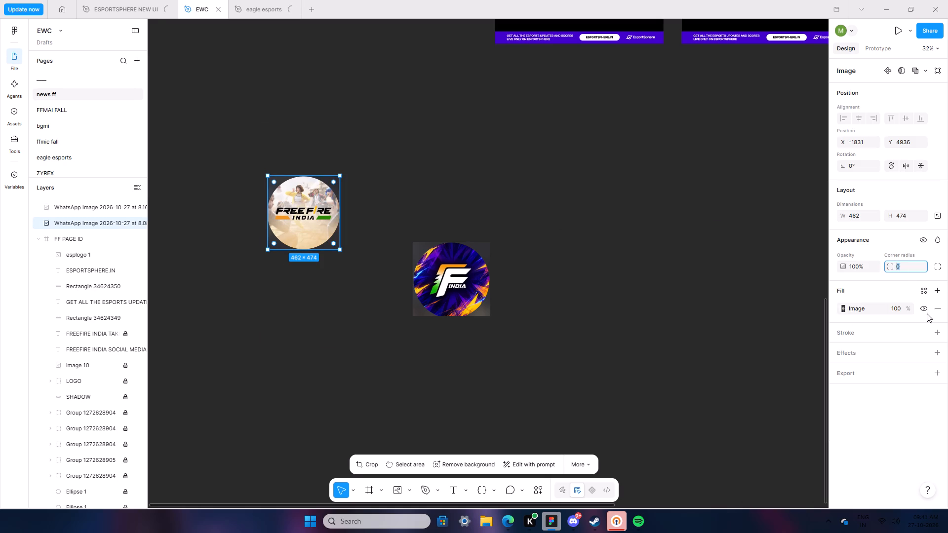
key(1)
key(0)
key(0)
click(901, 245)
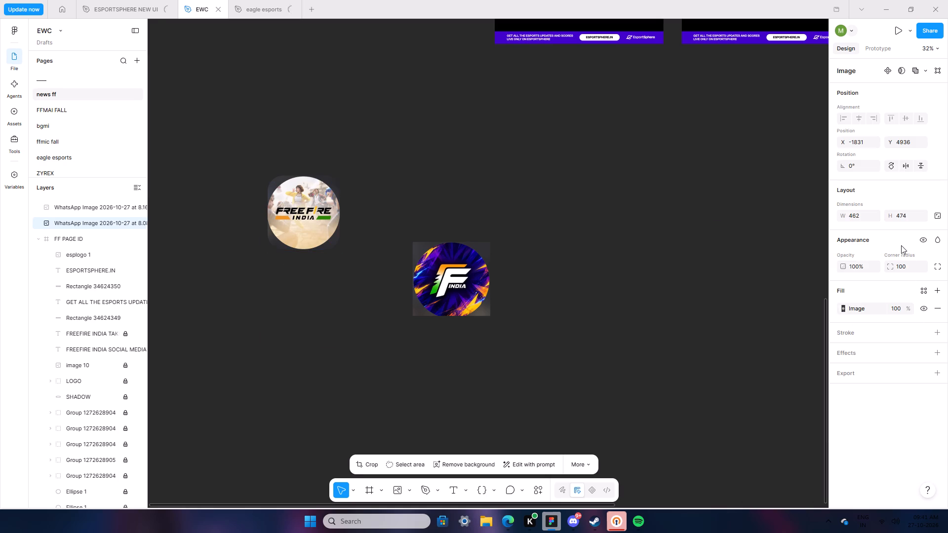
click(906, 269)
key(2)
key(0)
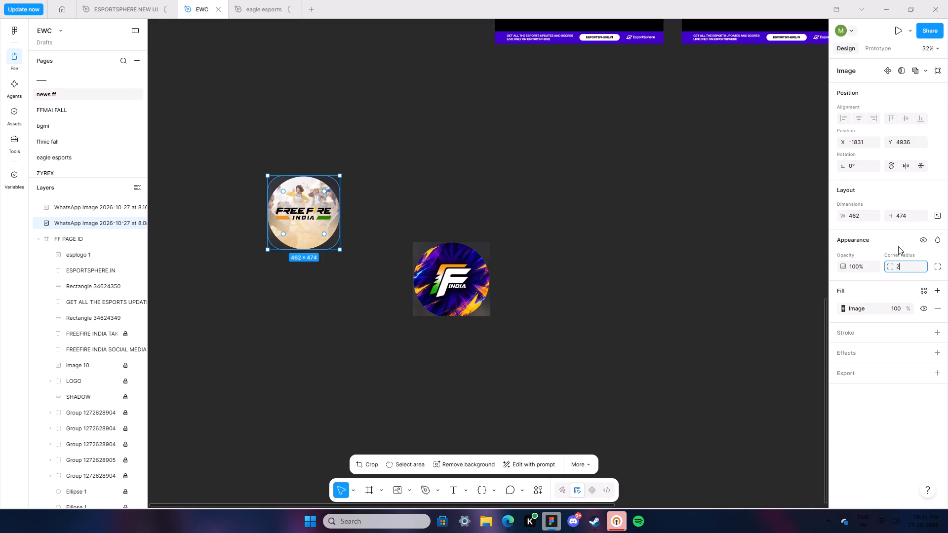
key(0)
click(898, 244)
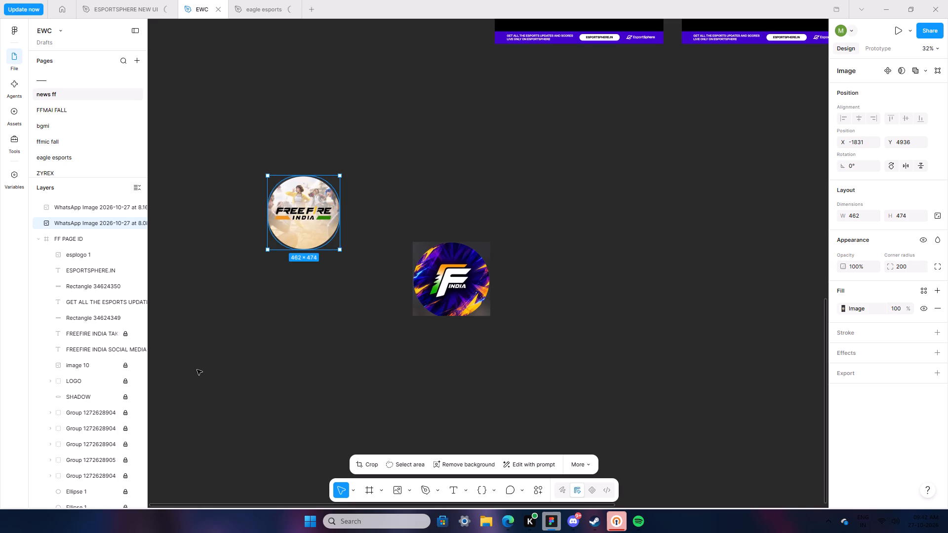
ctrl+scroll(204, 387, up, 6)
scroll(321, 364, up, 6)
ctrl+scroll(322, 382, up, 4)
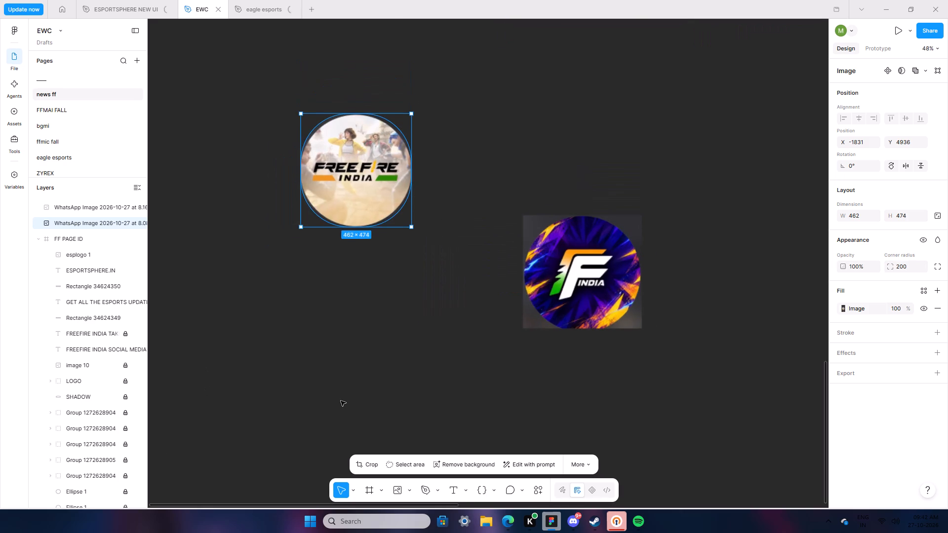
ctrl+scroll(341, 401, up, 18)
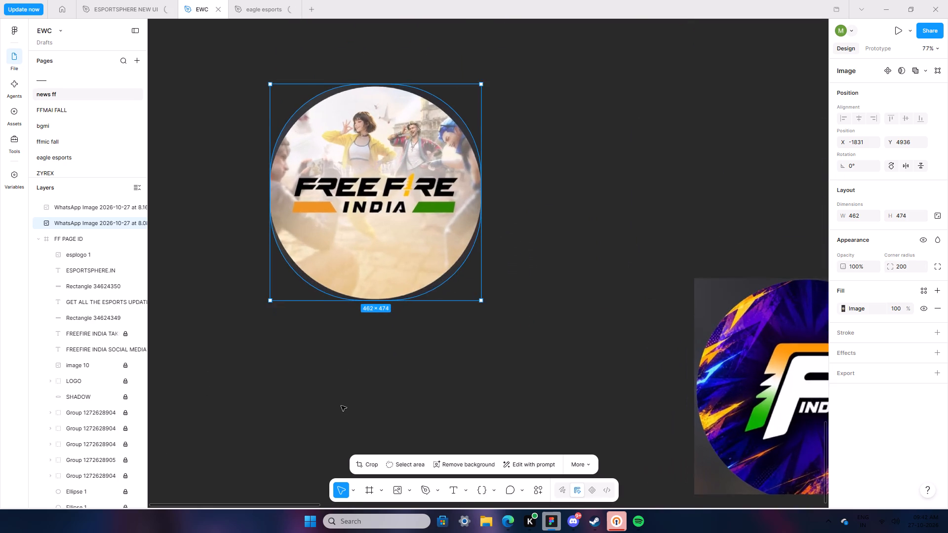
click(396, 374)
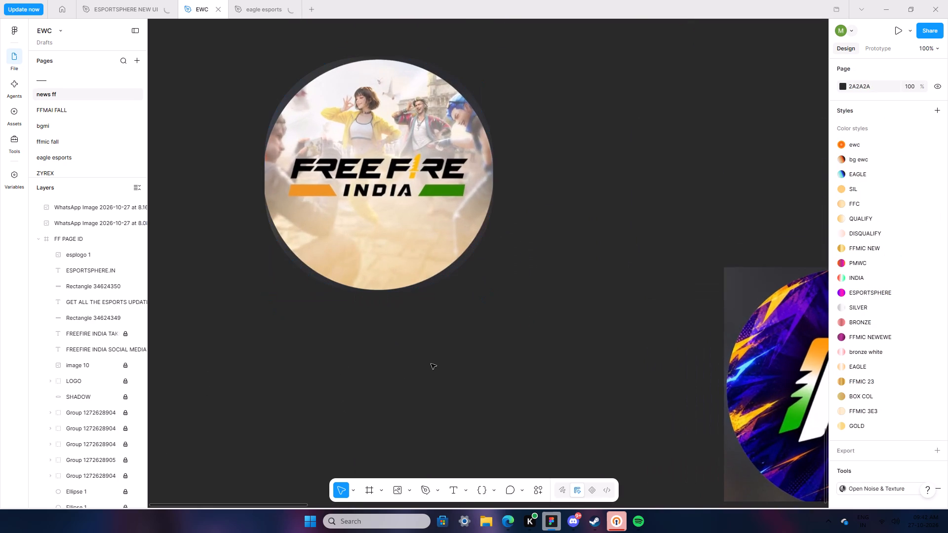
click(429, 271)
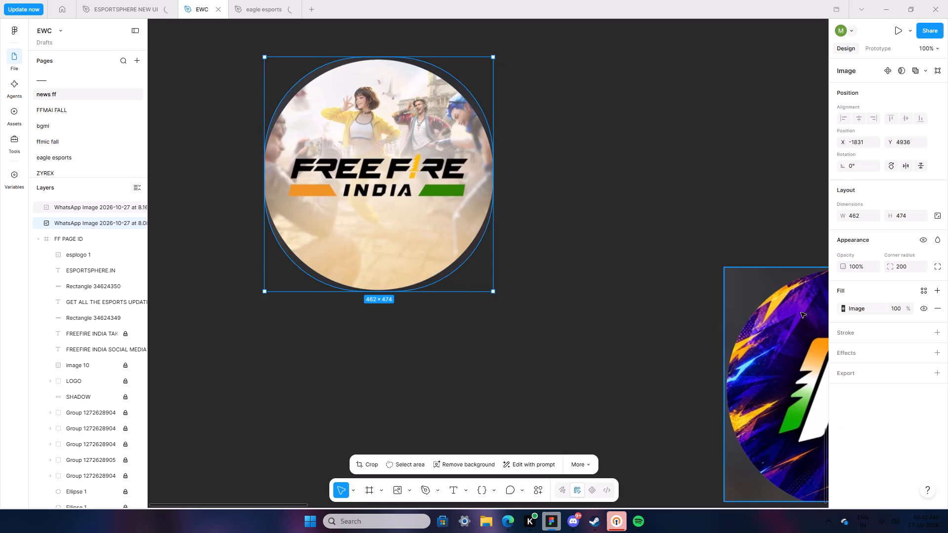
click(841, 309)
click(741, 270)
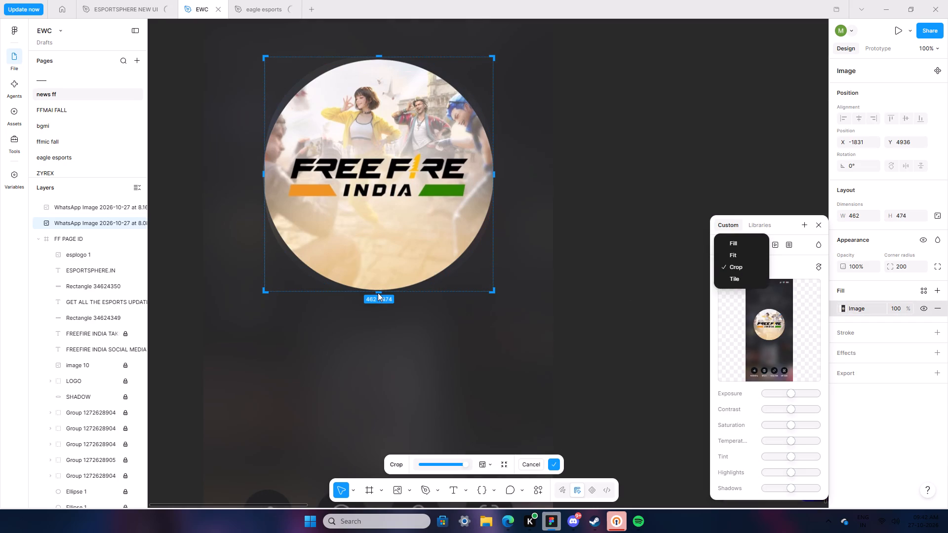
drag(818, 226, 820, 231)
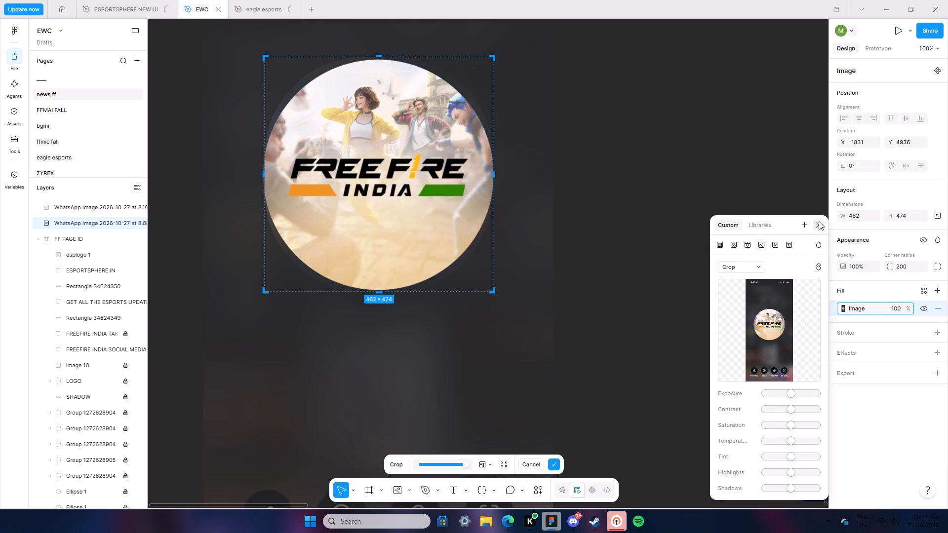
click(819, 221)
Raise the cream Free Fire India logo image's corner radius to 300, and finally to 500, for a circular outline.
click(906, 264)
key(3)
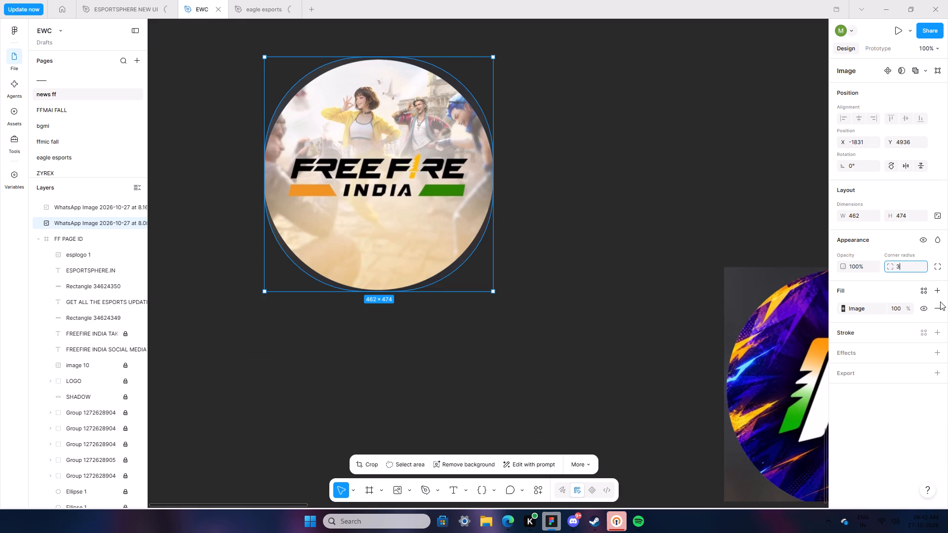
key(0)
key(0)
click(905, 242)
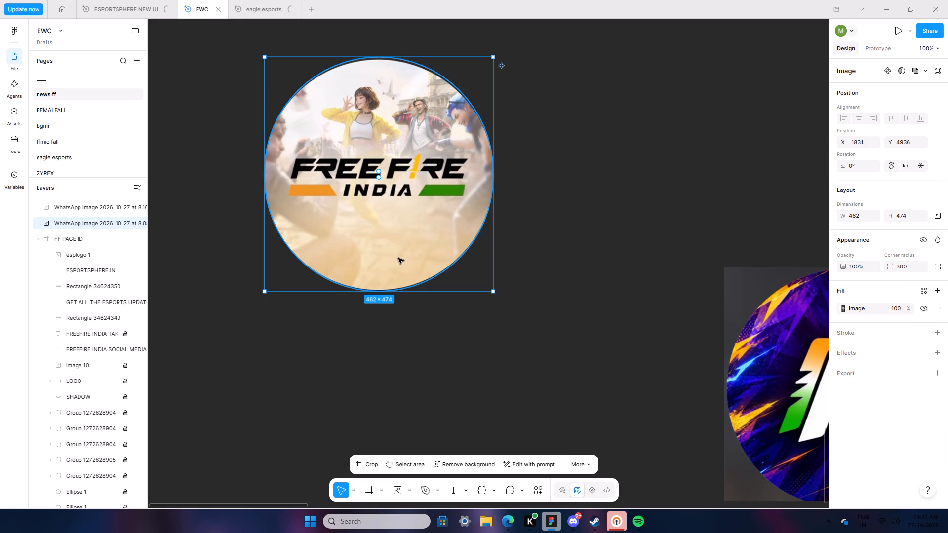
click(910, 267)
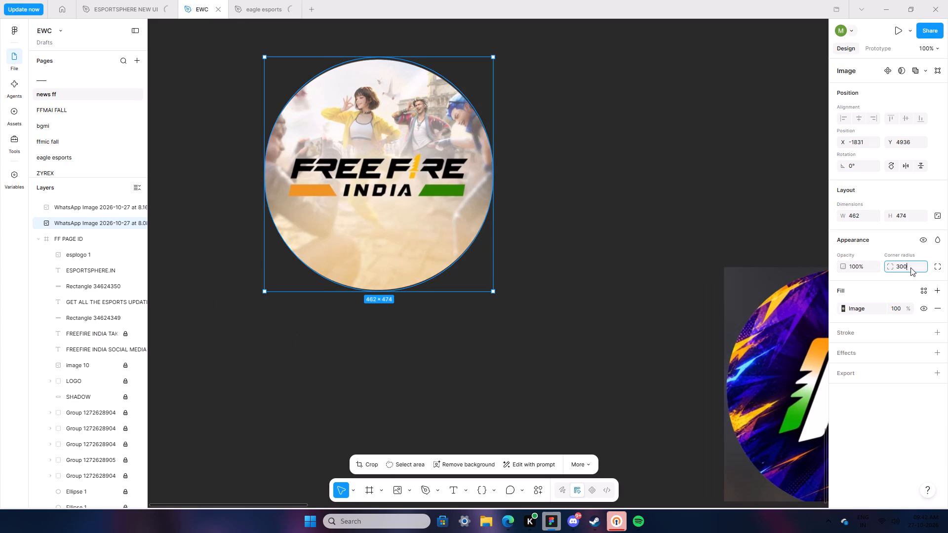
key(5)
key(0)
key(0)
click(911, 243)
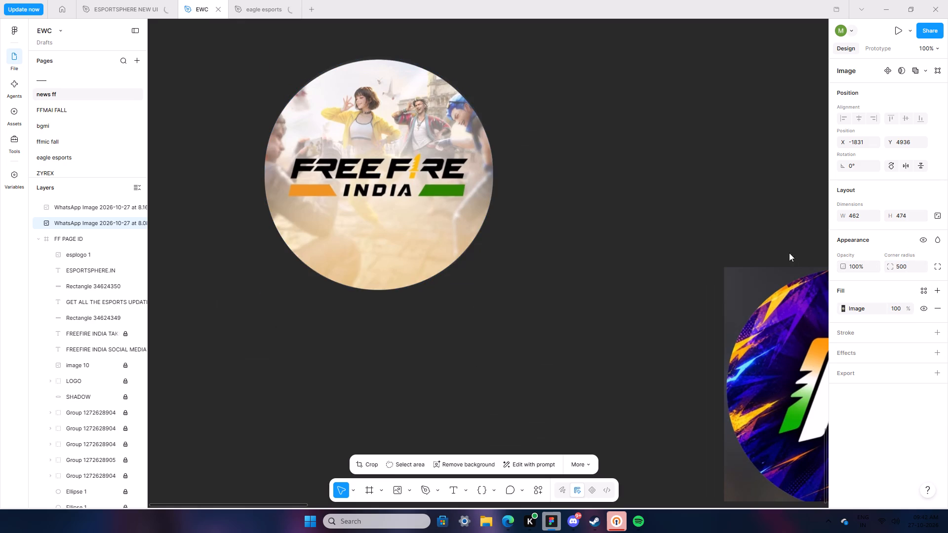
click(435, 339)
Set the purple India logo image's corner radius to 500.
ctrl+scroll(437, 340, down, 10)
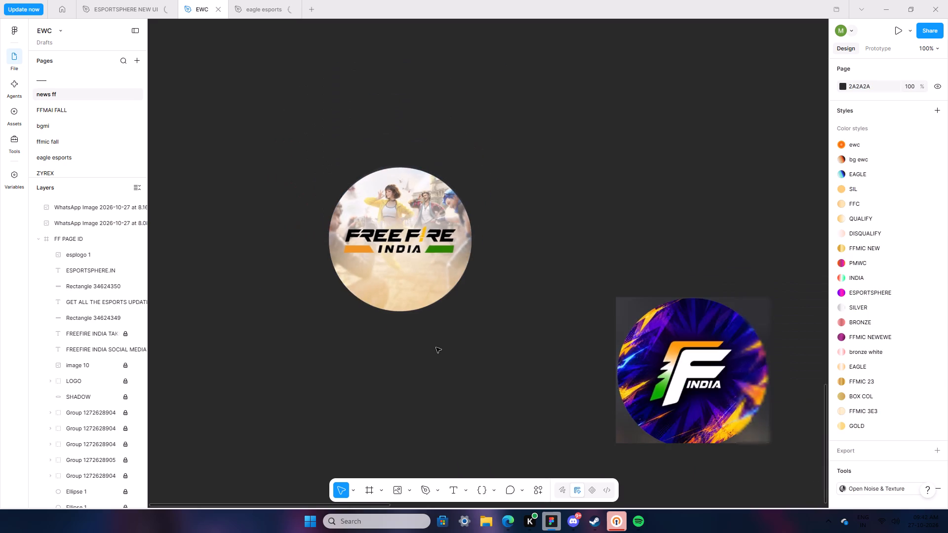
ctrl+scroll(436, 347, down, 12)
click(411, 315)
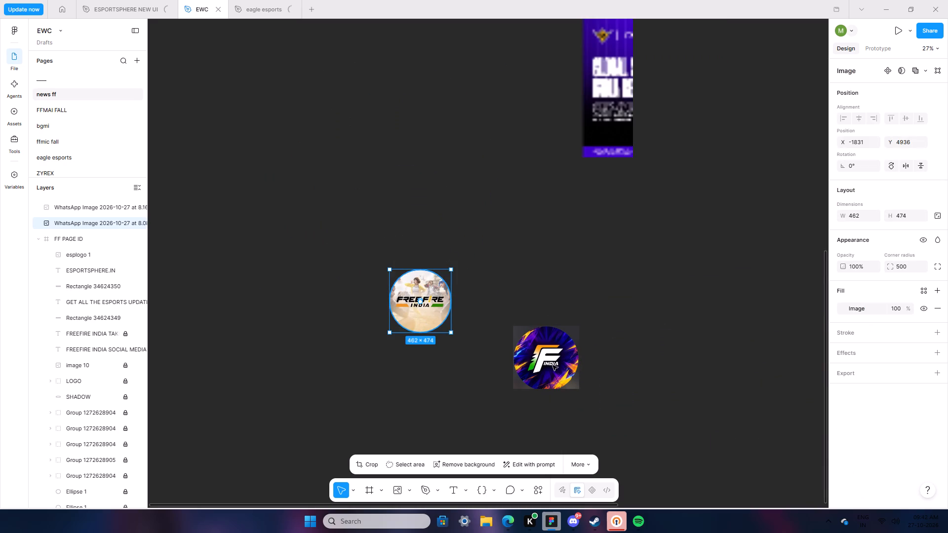
click(560, 376)
click(913, 268)
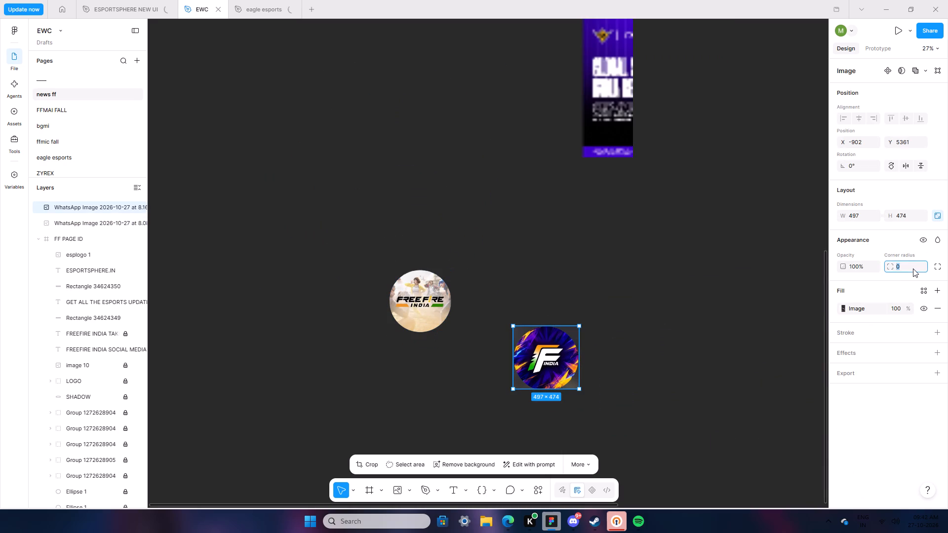
key(5)
key(0)
key(0)
click(910, 241)
click(743, 359)
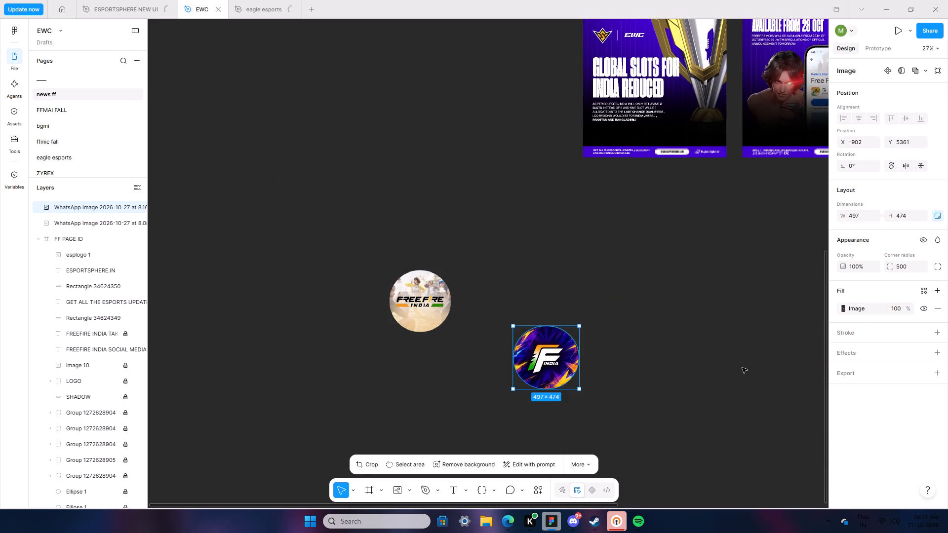
Draw an ellipse over the purple India logo and size it to 497 × 474.
ctrl+scroll(671, 427, up, 6)
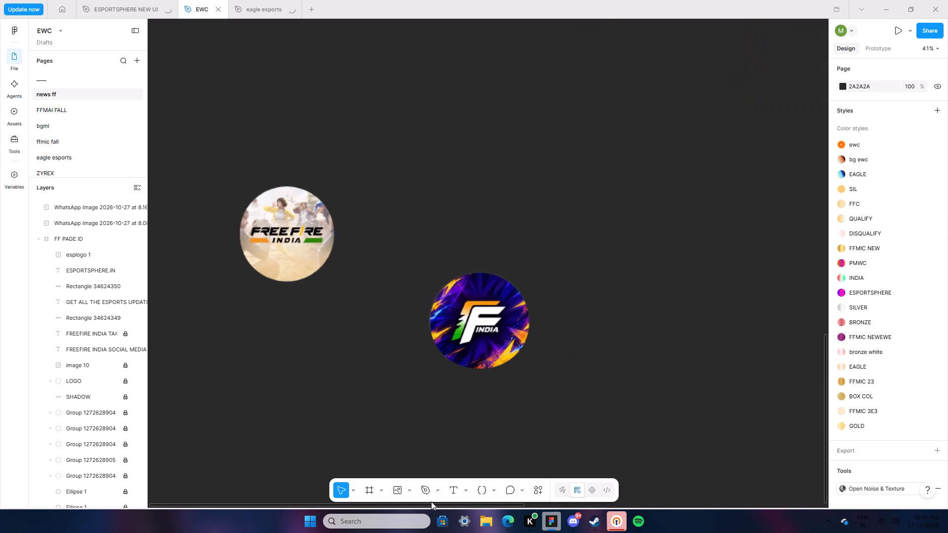
click(440, 492)
click(440, 492)
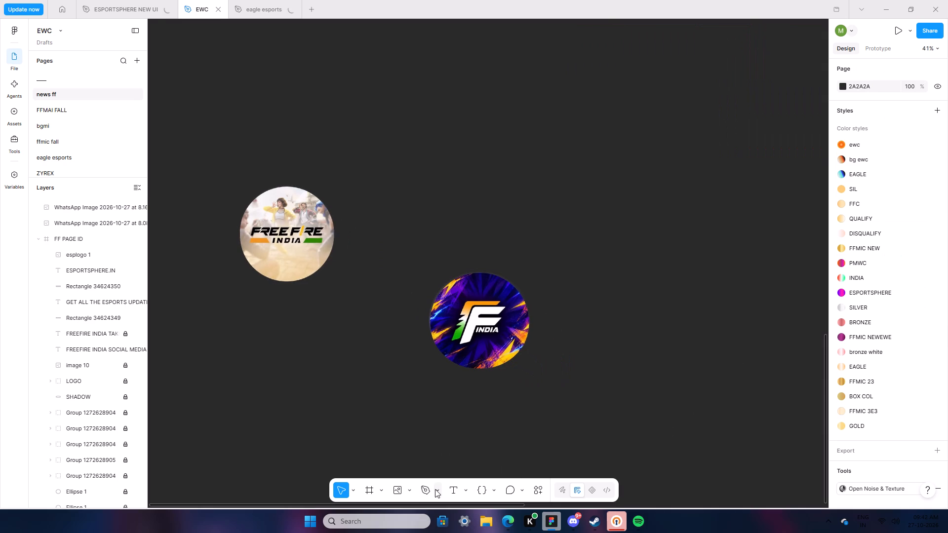
click(411, 488)
click(455, 420)
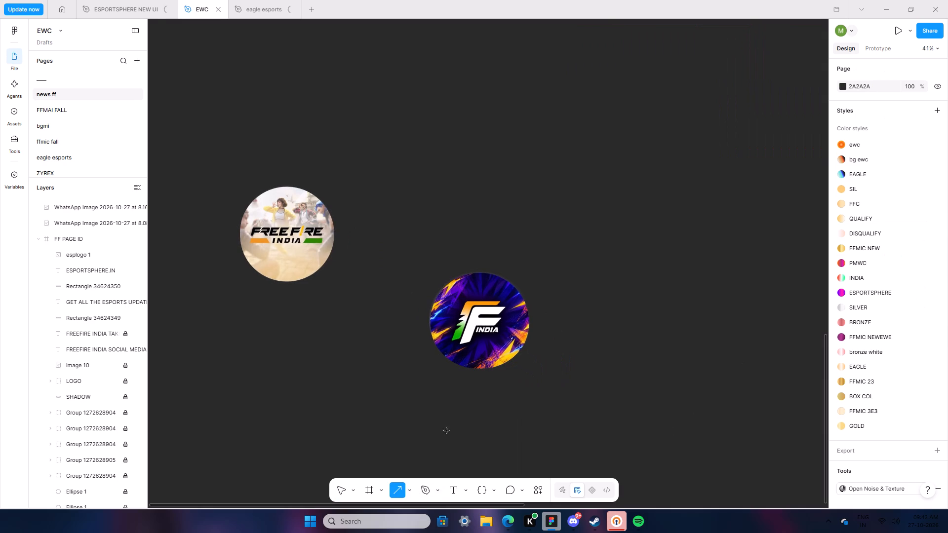
click(413, 489)
click(434, 436)
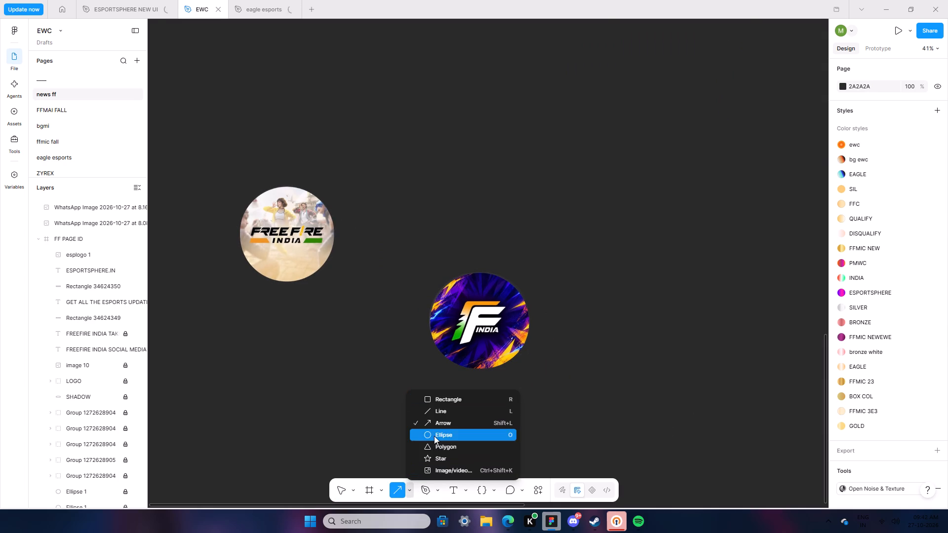
drag(429, 276, 496, 361)
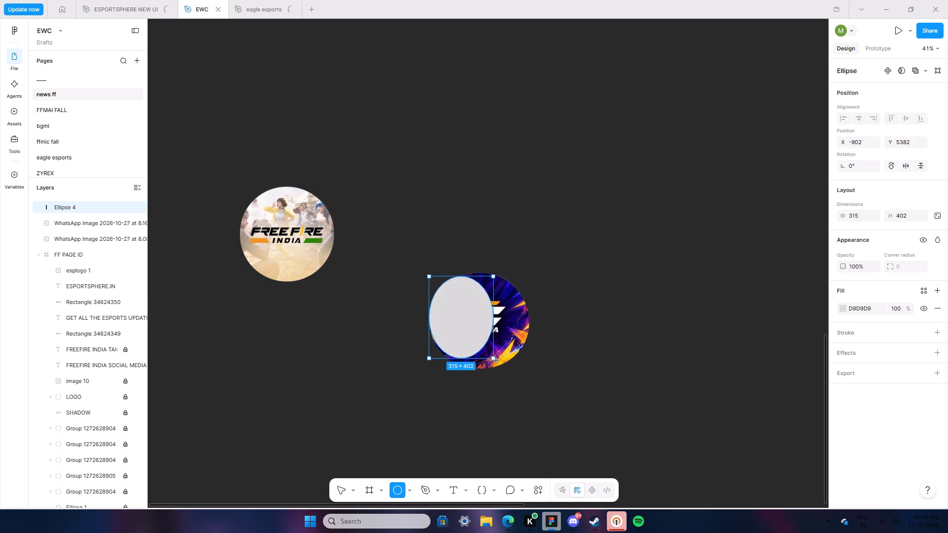
drag(496, 361, 530, 374)
click(915, 213)
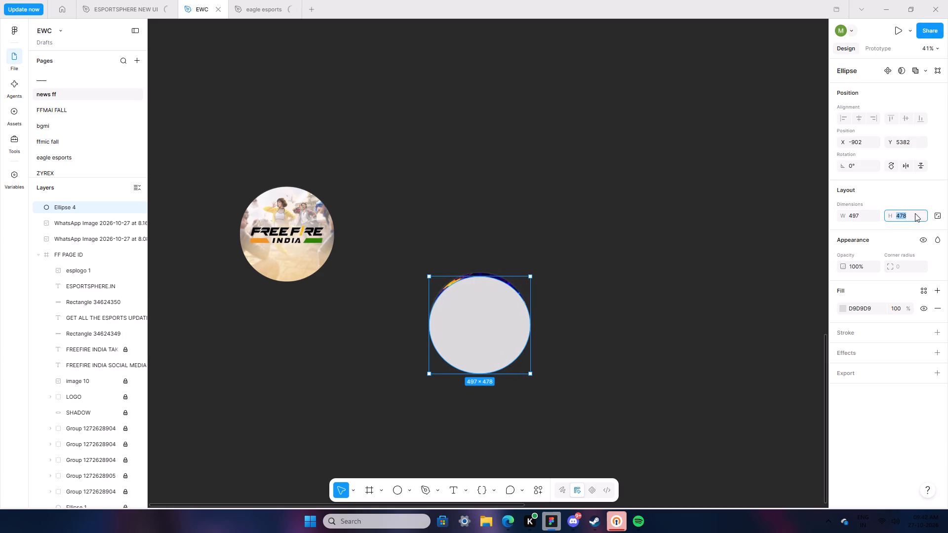
text(474)
drag(640, 300, 640, 308)
Offset the ellipse to about X -885, Y 5341 and place it behind the purple India logo image.
click(498, 345)
drag(488, 347, 488, 344)
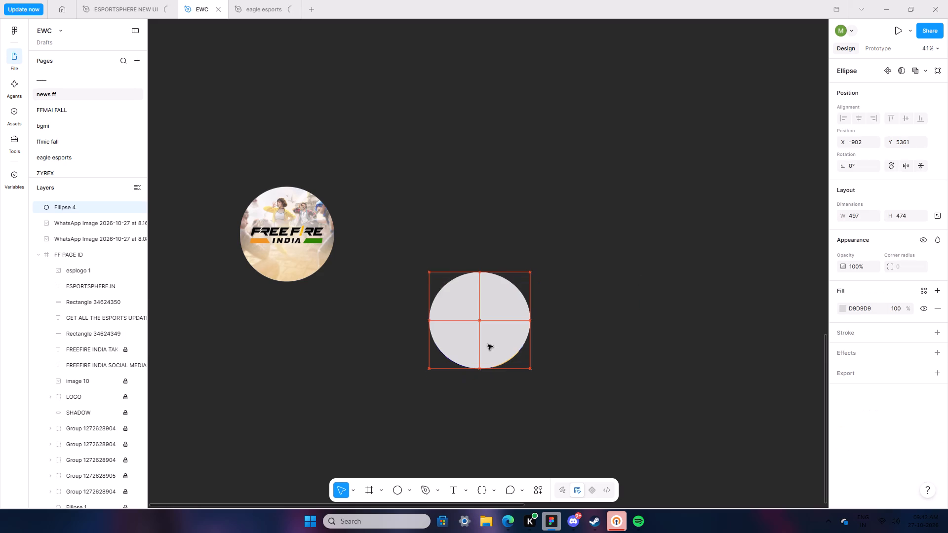
drag(488, 344, 491, 342)
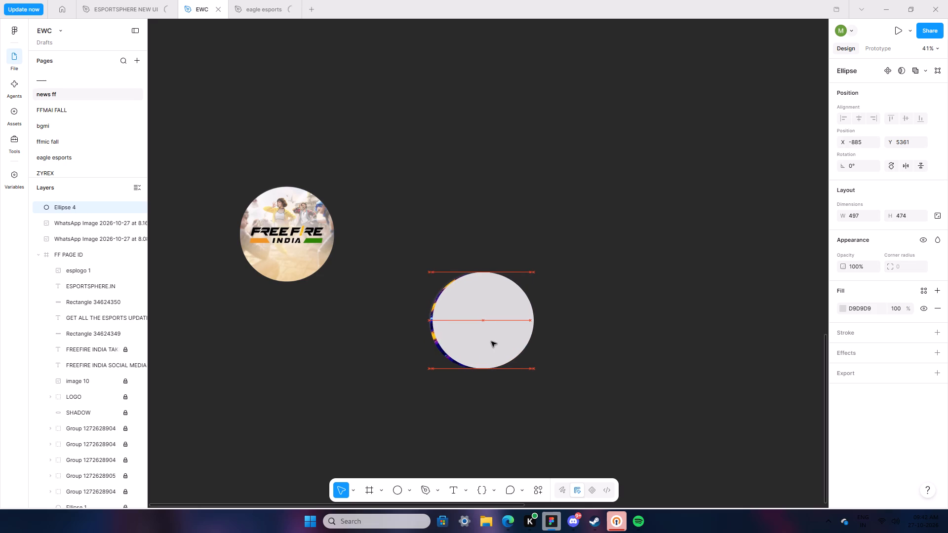
drag(491, 342, 491, 339)
drag(93, 206, 93, 237)
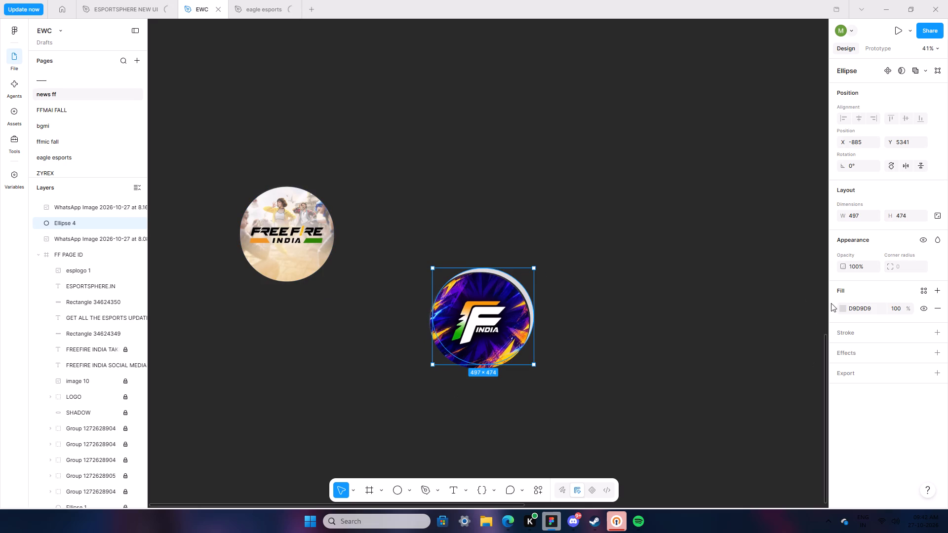
Lighten the fill of the ellipse behind the purple logo to E8E8E8.
click(843, 307)
drag(743, 298, 711, 274)
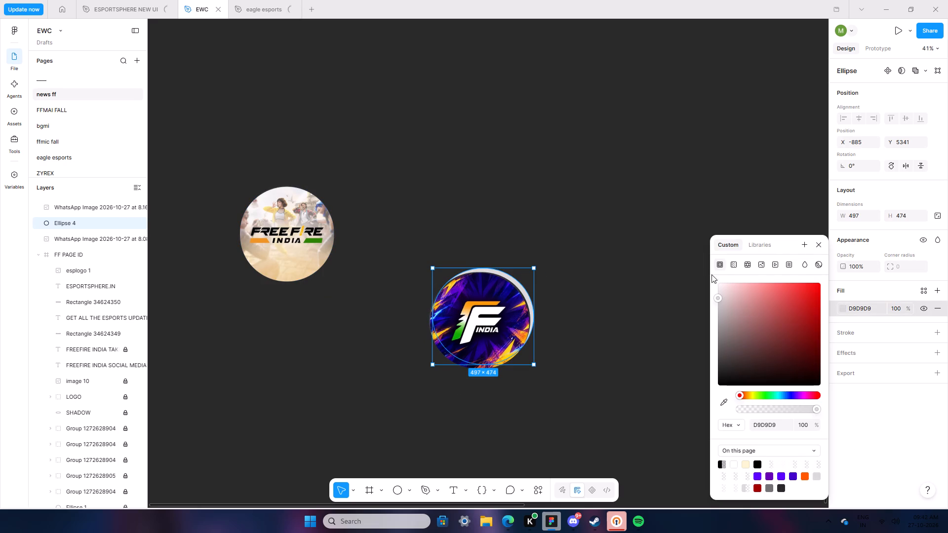
drag(711, 274, 694, 260)
right_drag(703, 267, 695, 261)
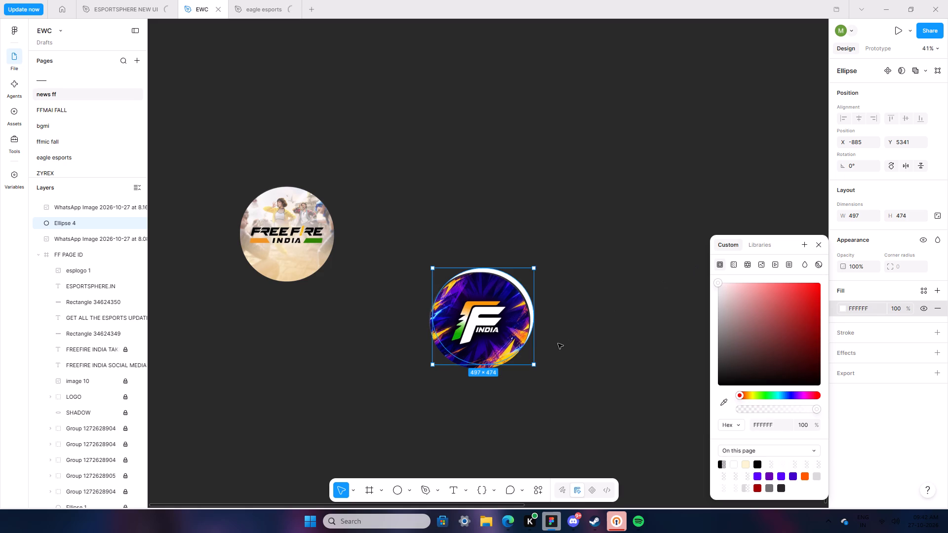
key(Left)
key(Down)
key(Down)
key(Down)
key(Down)
key(Down)
key(Down)
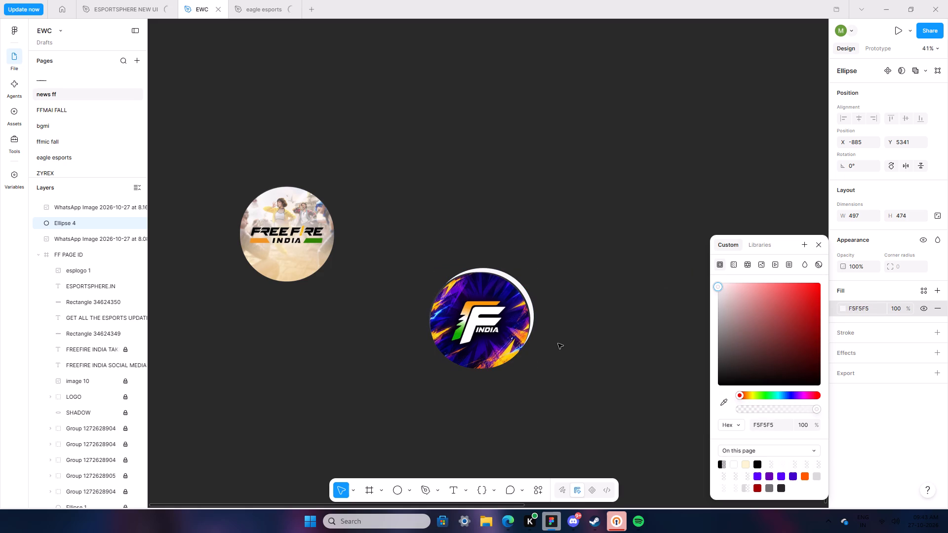
key(Down)
key(Down)
key(Down)
key(Down)
key(Down)
key(Down)
key(Down)
key(Down)
key(Down)
key(Down)
key(Down)
key(Down)
key(Down)
key(Down)
key(Down)
key(Down)
key(Down)
key(Down)
Reposition the light grey ellipse to about X -880, Y 5343 so its rim peeks out behind the purple logo.
click(522, 280)
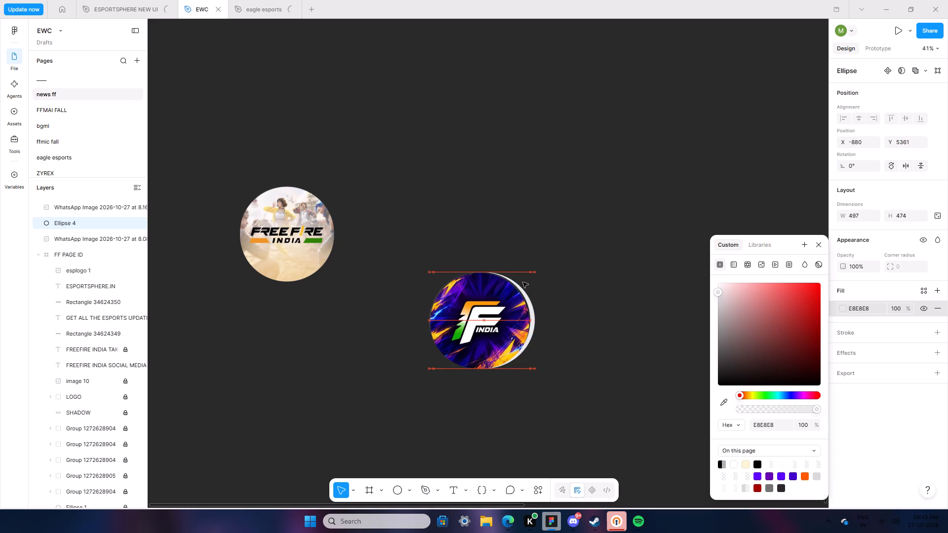
click(559, 383)
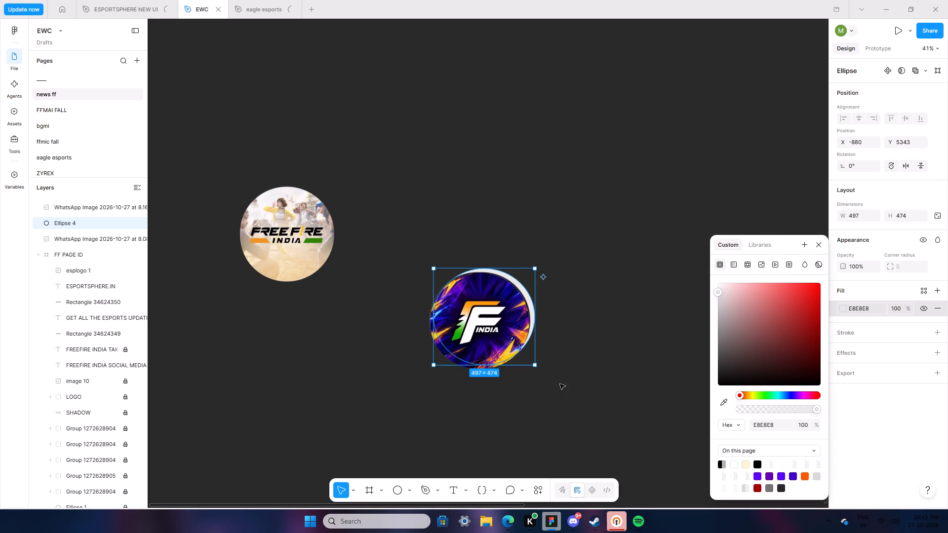
Paste a copy of the light grey ellipse onto the cream Free Fire India logo and place it behind that image.
click(59, 216)
right_click(59, 216)
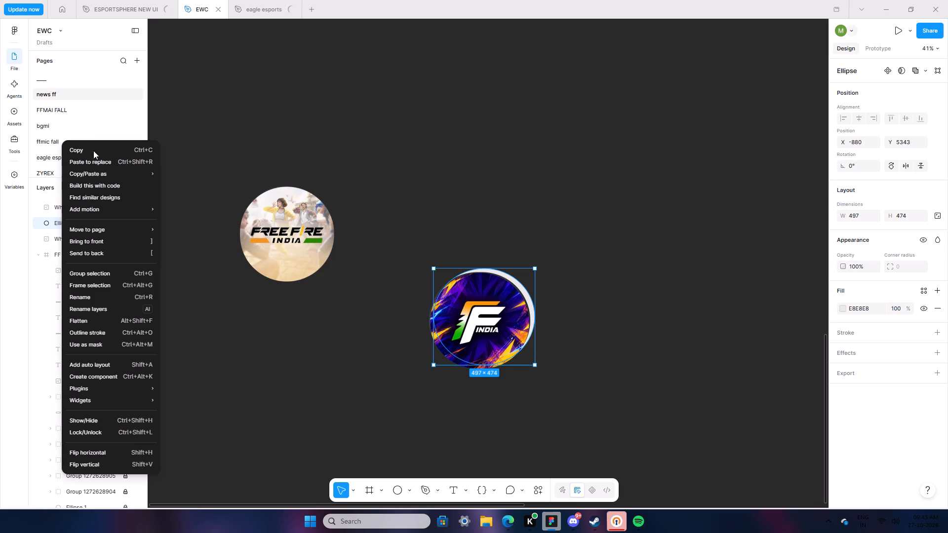
click(94, 151)
right_click(303, 143)
click(316, 145)
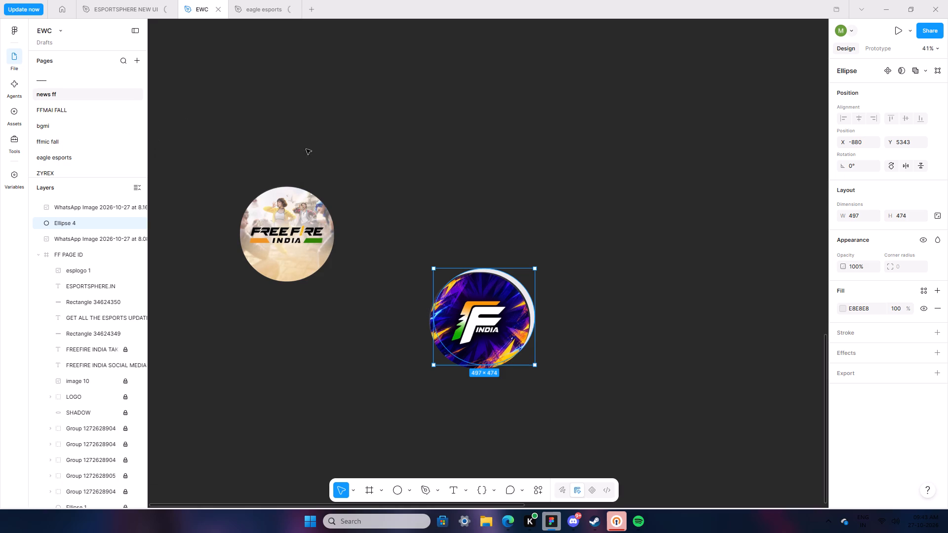
drag(330, 198, 272, 234)
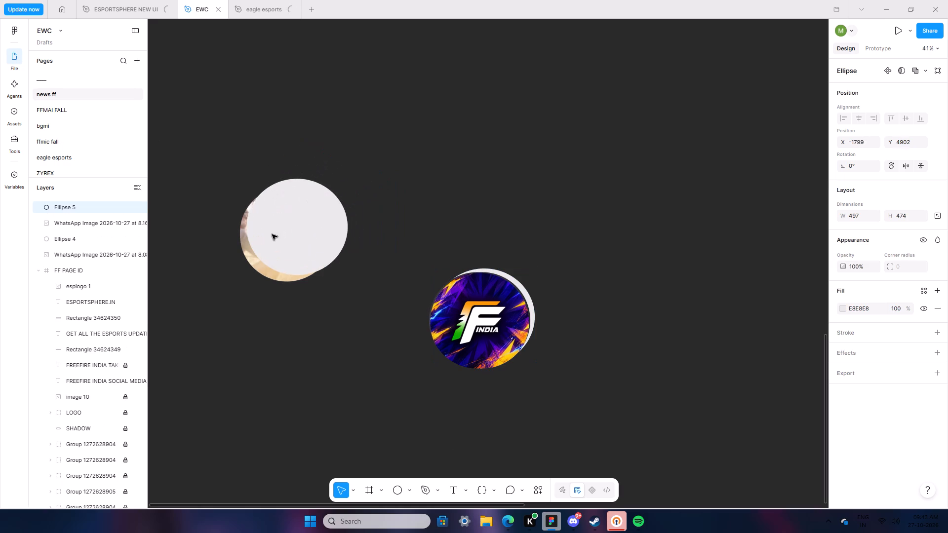
drag(272, 234, 267, 241)
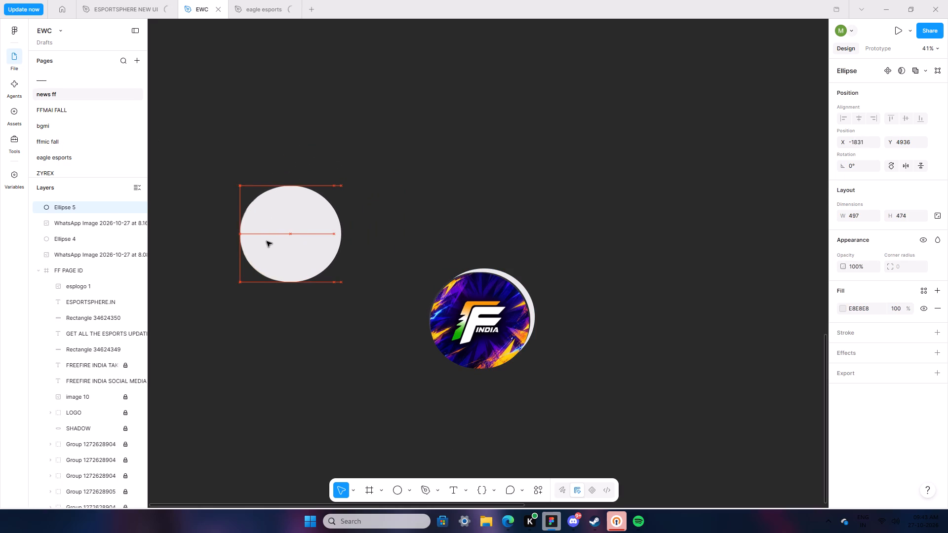
drag(267, 241, 269, 235)
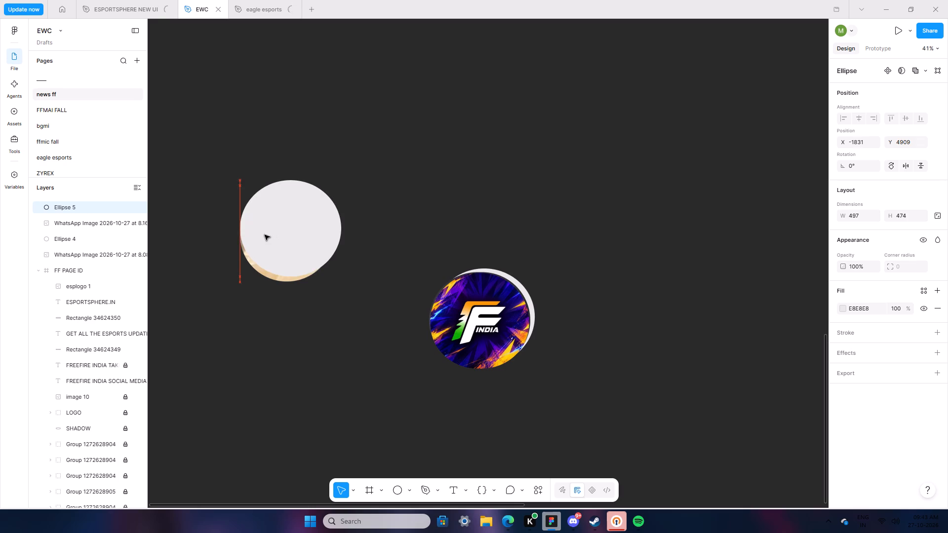
drag(95, 206, 90, 258)
Narrow the copied ellipse to 479 wide and position it at about X -1831, Y 4912 behind the cream logo.
drag(312, 244, 316, 248)
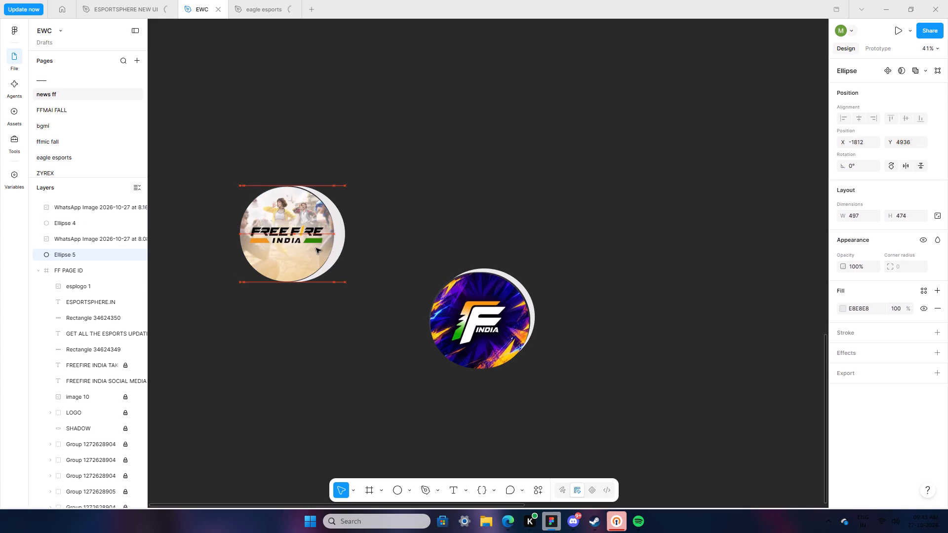
drag(316, 248, 309, 251)
drag(338, 238, 332, 238)
drag(282, 234, 287, 232)
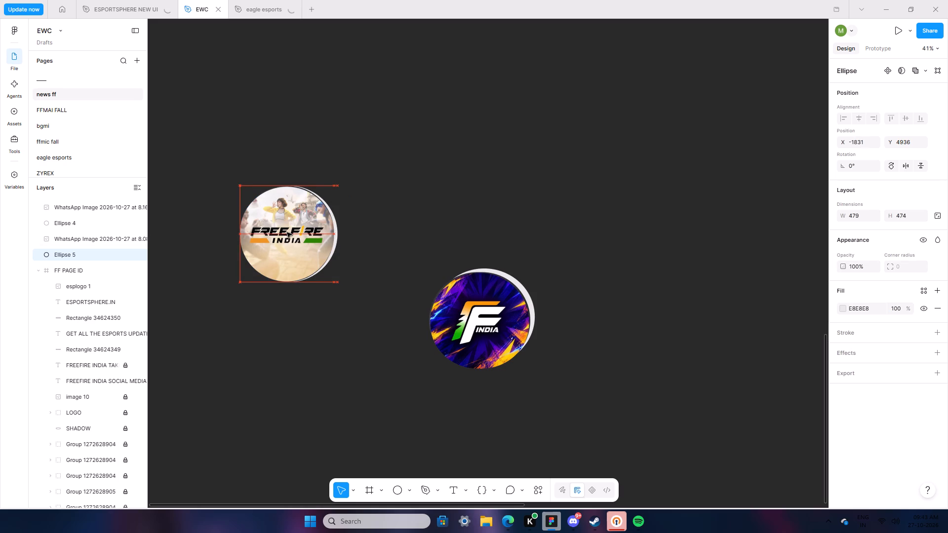
drag(287, 232, 287, 229)
click(393, 390)
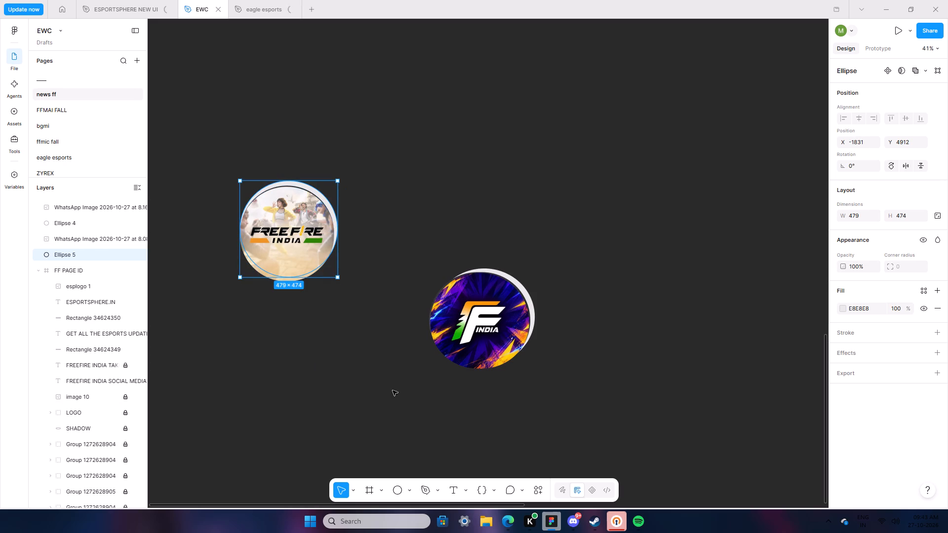
Nudge the ellipse behind the cream logo to X -1830, Y 4917.
click(73, 229)
click(67, 257)
key(Right)
key(Right)
key(Right)
key(Right)
key(Right)
key(Right)
key(Right)
key(Right)
key(Right)
key(Right)
key(Right)
key(Right)
key(Right)
key(Down)
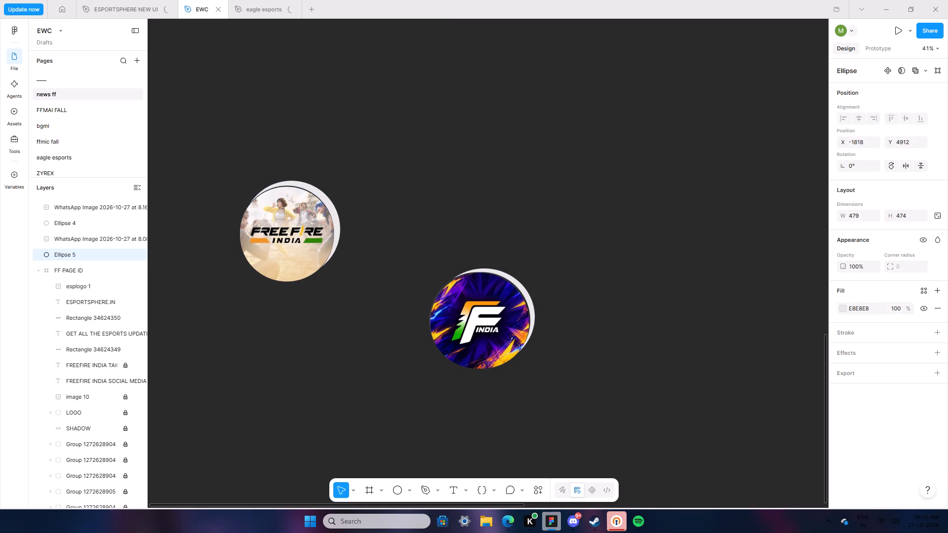
key(Down)
key(Down)
key(Down)
key(Down)
key(Left)
key(Left)
key(Left)
key(Left)
key(Left)
key(Left)
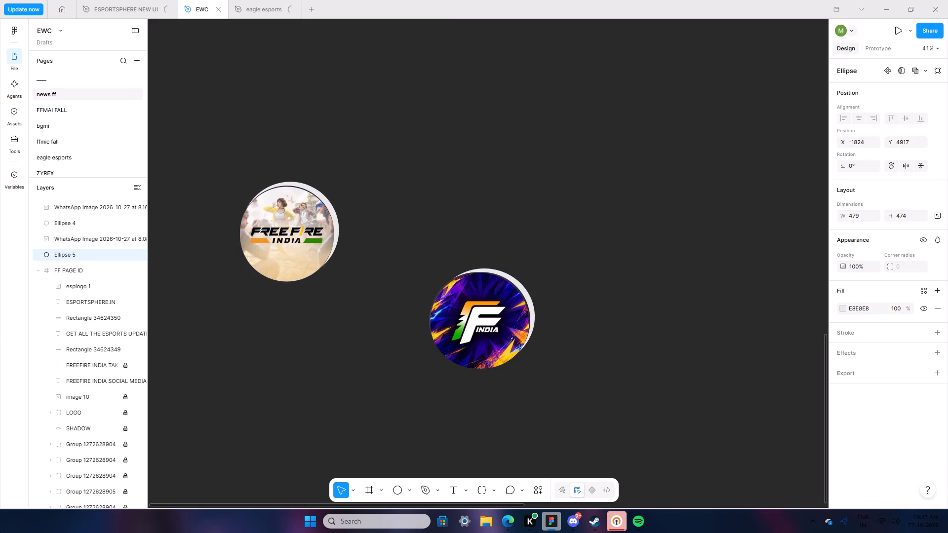
key(Left)
key(Left)
key(Left)
key(Left)
key(Left)
key(Left)
click(331, 337)
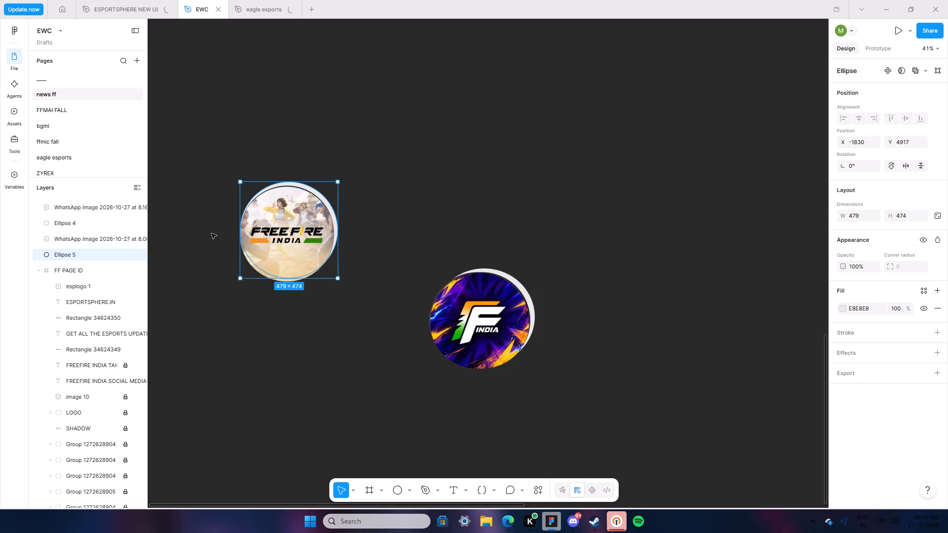
Group the purple India logo image with its backing ellipse.
drag(390, 224, 572, 410)
right_click(520, 319)
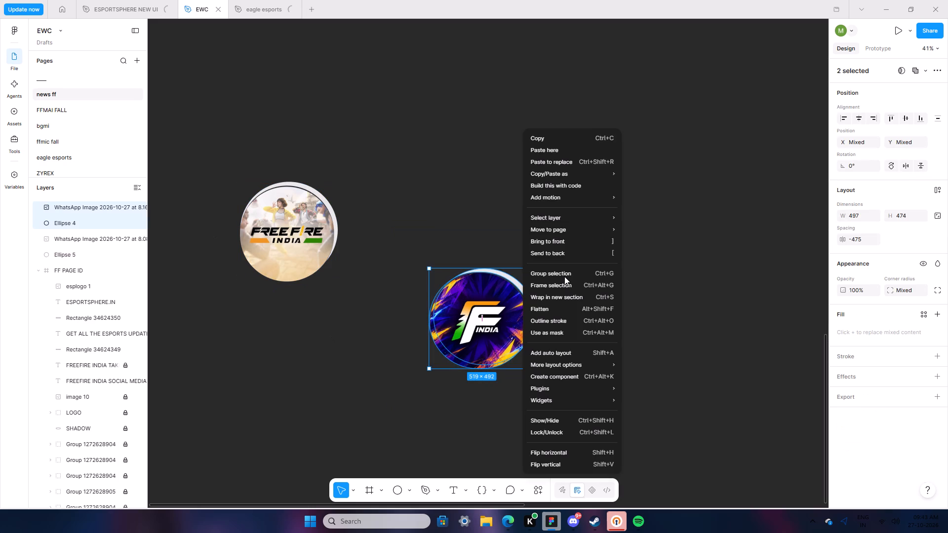
click(564, 276)
click(461, 205)
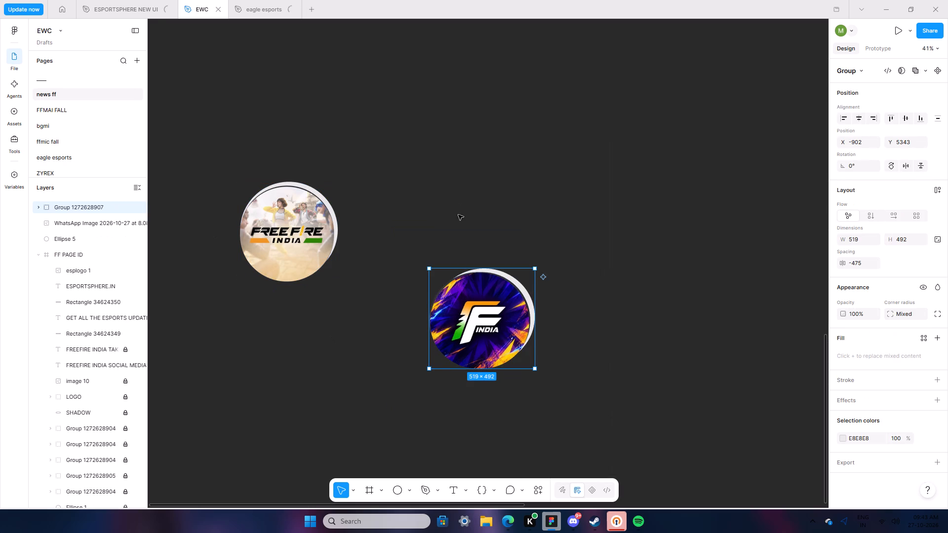
Group the cream Free Fire India logo image with its backing ellipse.
drag(210, 168, 343, 303)
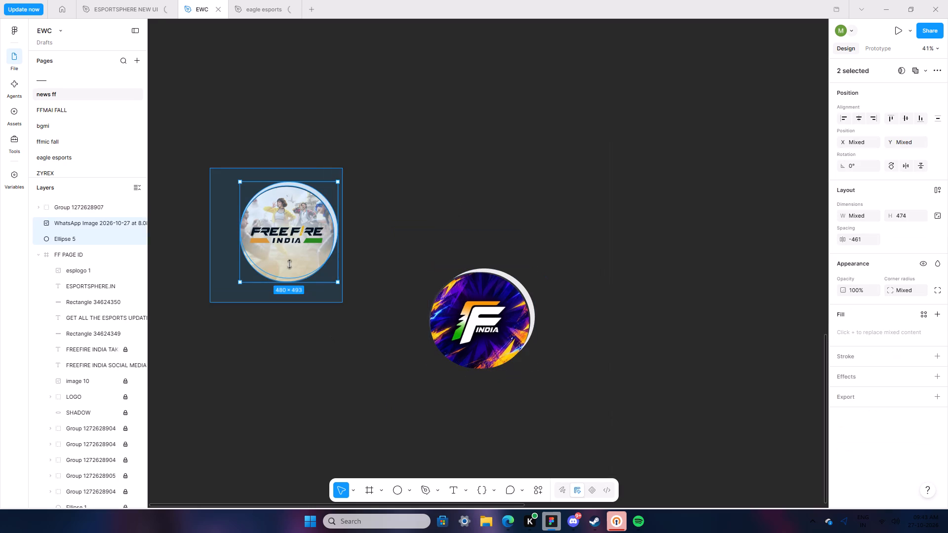
right_click(283, 260)
click(331, 270)
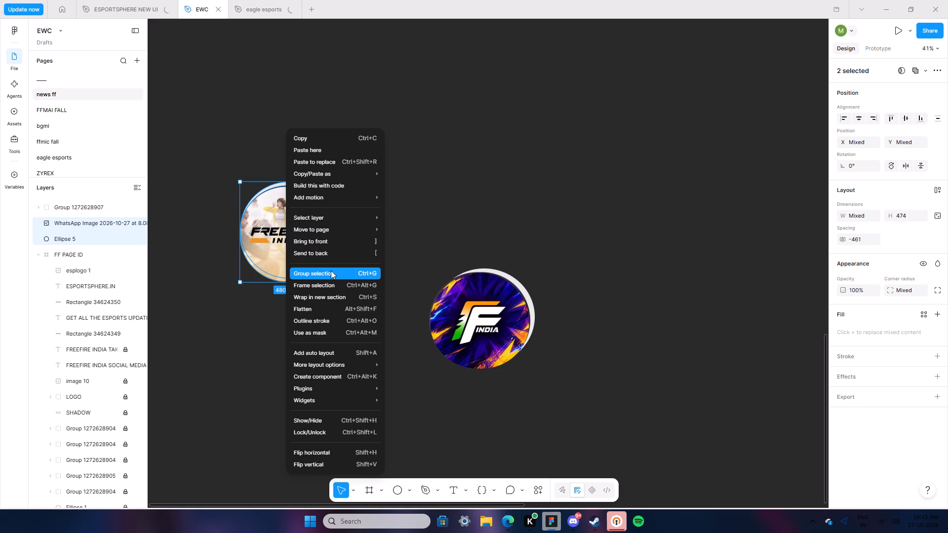
click(624, 218)
Lock the aspect ratio of both the cream Free Fire India logo group and the purple India logo group.
scroll(521, 261, down, 3)
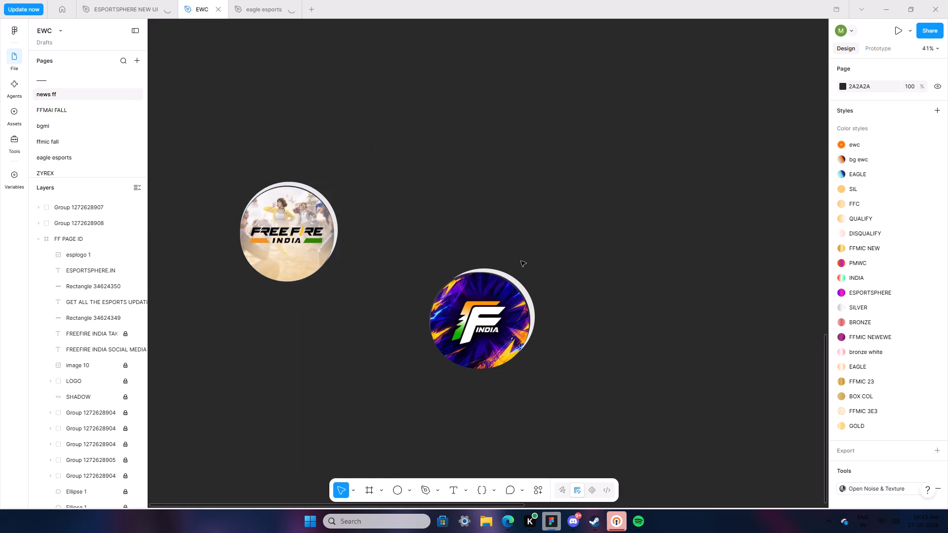
scroll(521, 261, down, 3)
click(356, 227)
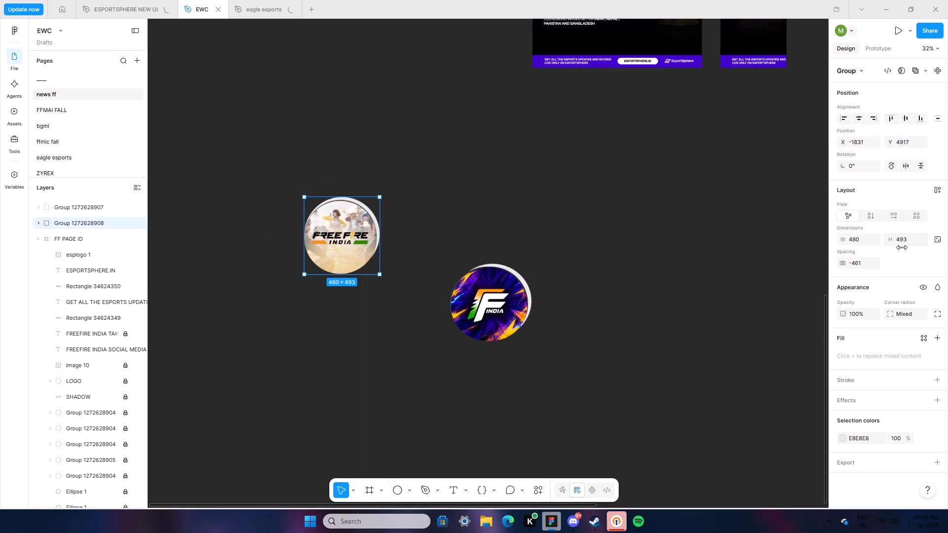
click(937, 241)
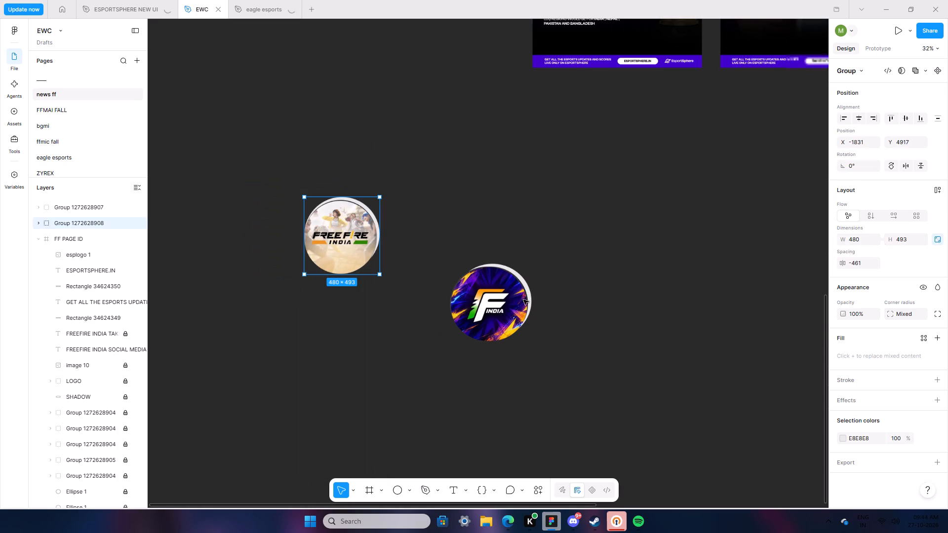
click(523, 300)
click(936, 236)
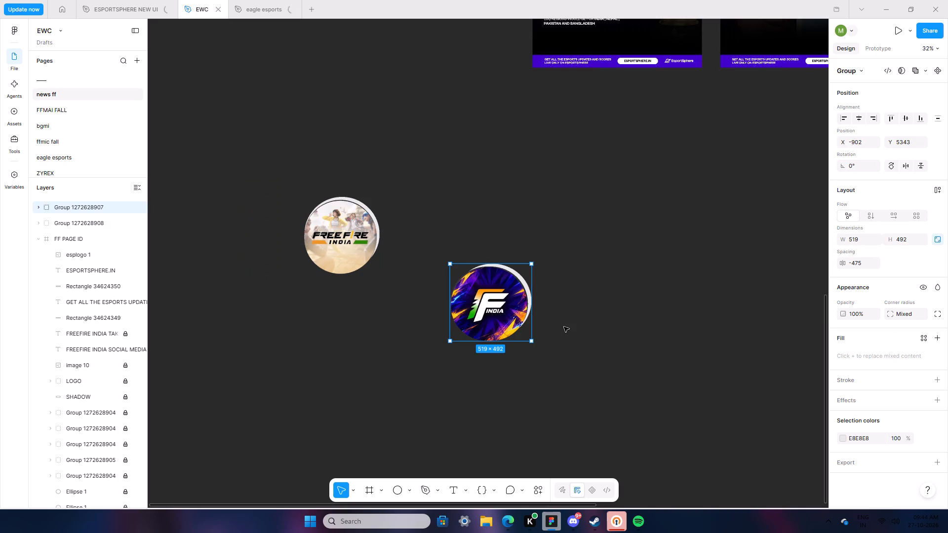
Scale the purple India logo group down to about 420 × 398 and bring it beside the FF PAGE ID frame.
click(562, 329)
click(483, 326)
drag(494, 342, 491, 326)
drag(478, 290, 859, 10)
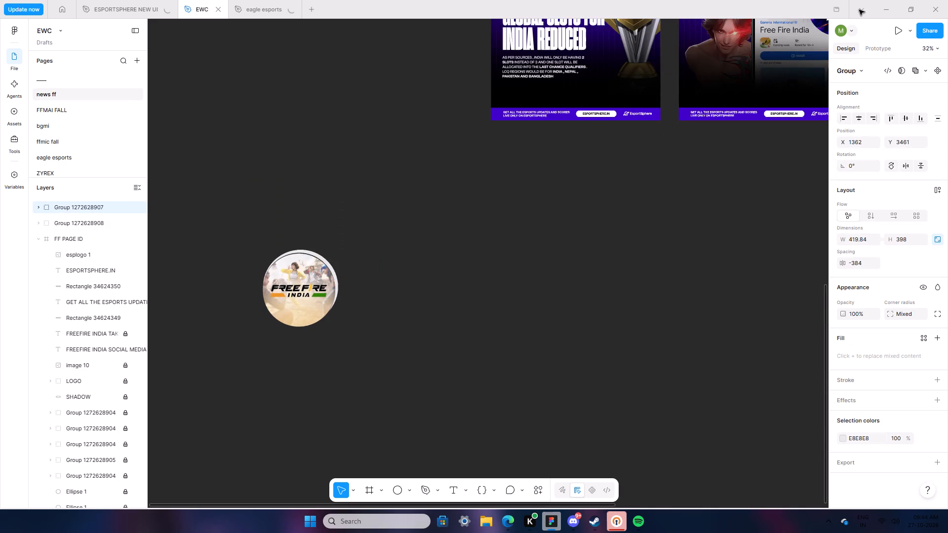
drag(859, 10, 732, 508)
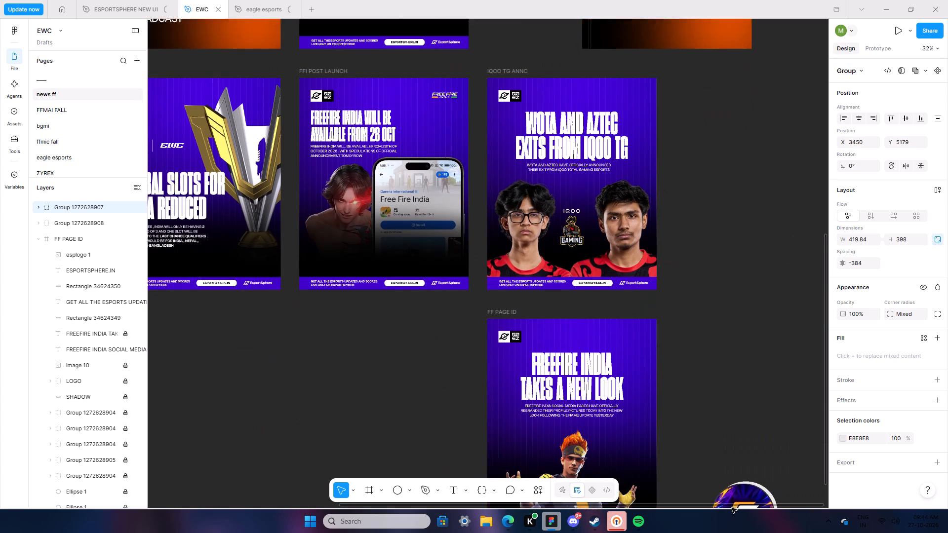
drag(732, 508, 693, 430)
drag(715, 465, 713, 457)
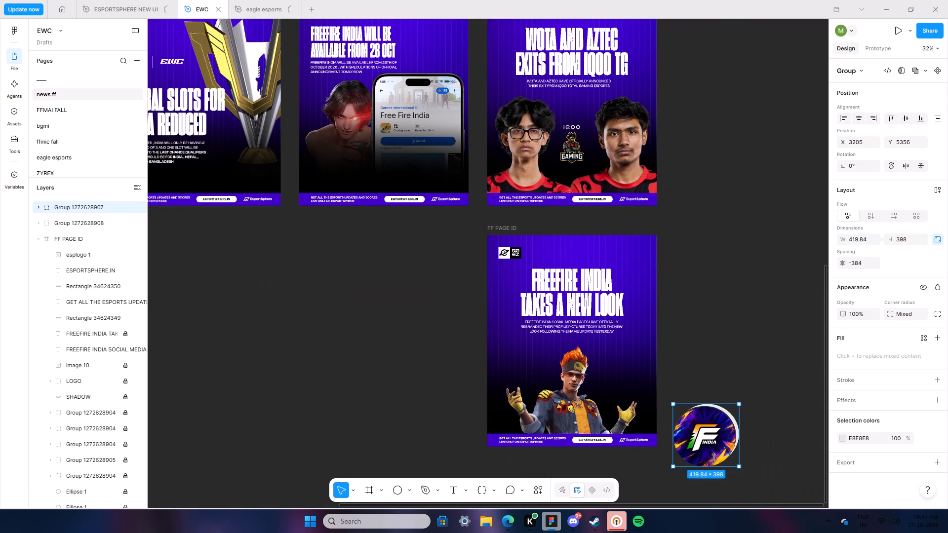
Scale the purple logo group to about 261 × 247 and place it above the character's hand on the poster's right side.
drag(713, 457, 712, 443)
drag(704, 426, 623, 391)
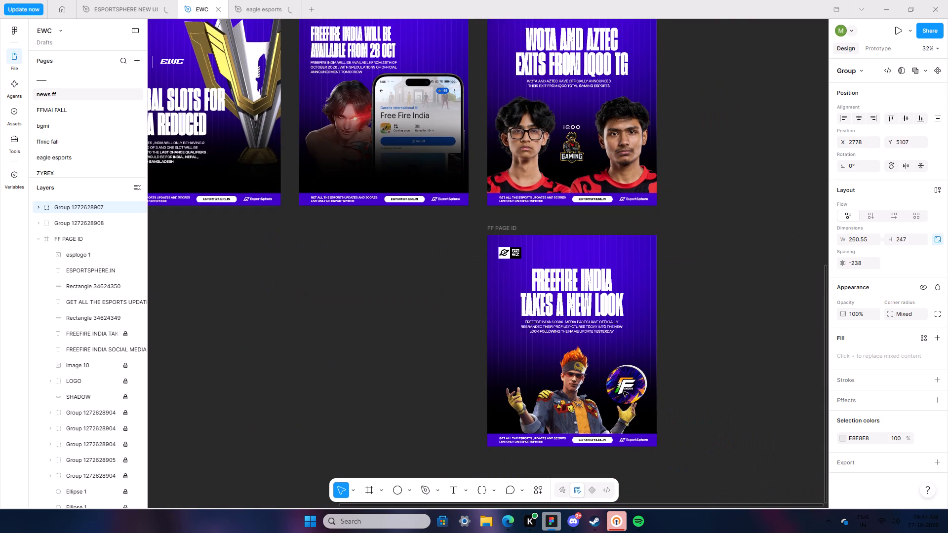
drag(623, 391, 623, 392)
click(732, 430)
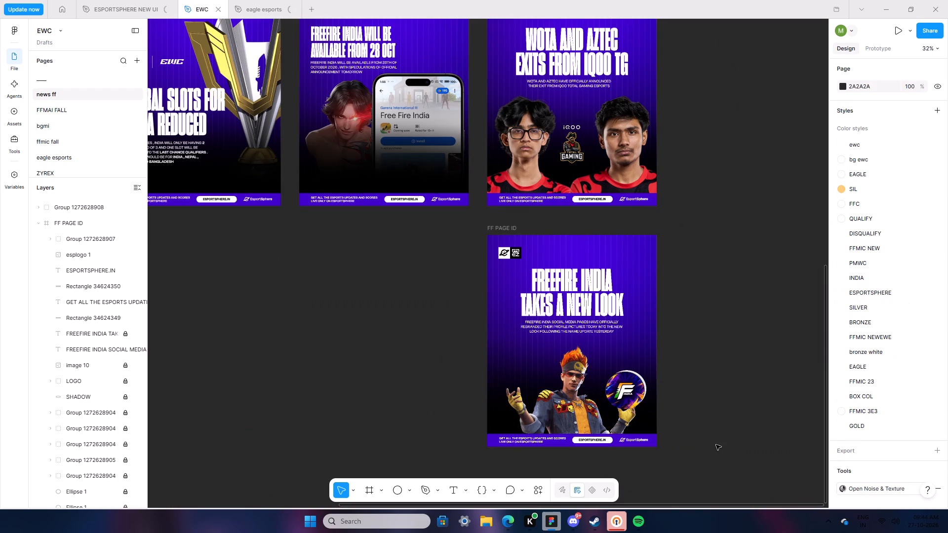
Scale the cream Free Fire India logo group to about 337 × 346 and bring it near the FF PAGE ID frame.
drag(498, 505, 197, 451)
click(343, 373)
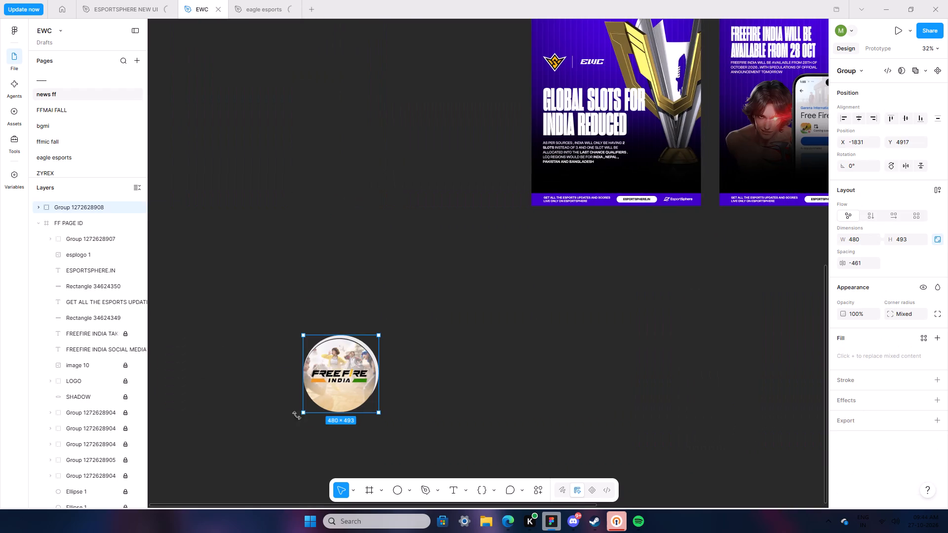
drag(304, 412, 351, 389)
click(355, 385)
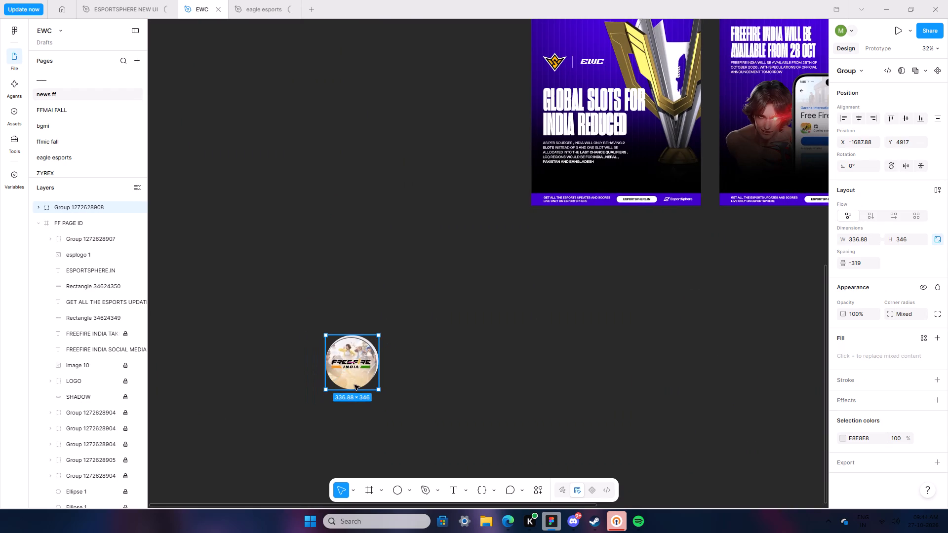
drag(353, 376, 922, 291)
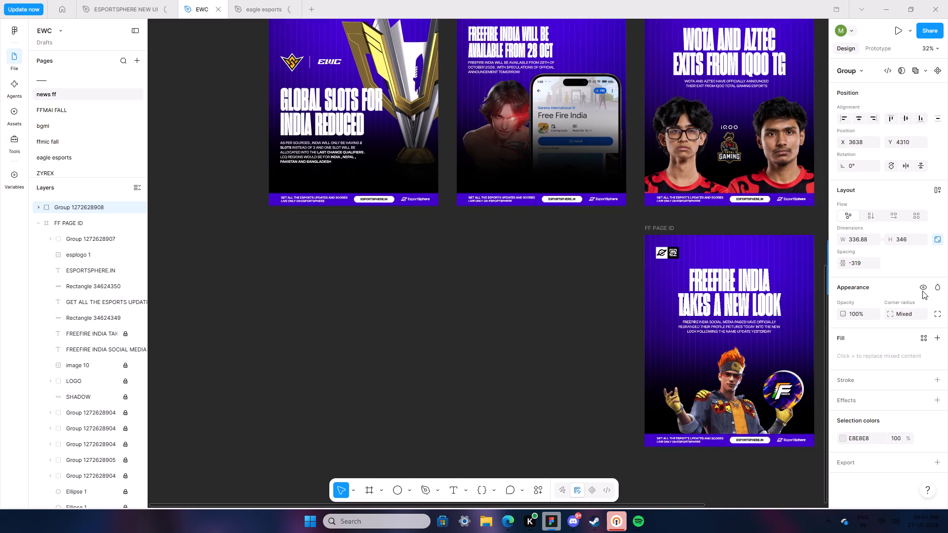
drag(922, 291, 477, 391)
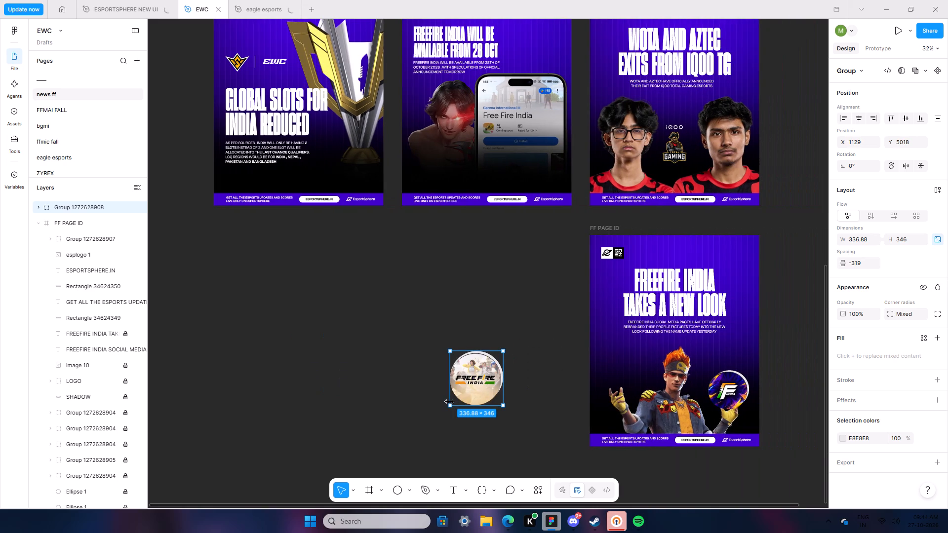
Scale the cream logo group to about 239 × 245 and place it above the character's other hand at X 72, Y 758.
drag(449, 404, 466, 389)
drag(485, 382, 618, 385)
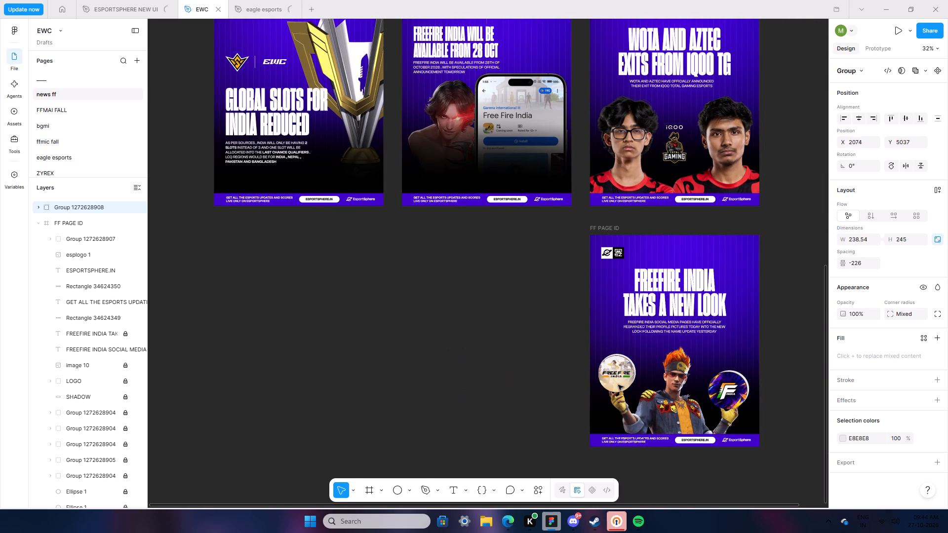
drag(618, 385, 621, 385)
Scale the purple logo group in the poster down to about 242 × 229, at about X 773, Y 863.
click(728, 402)
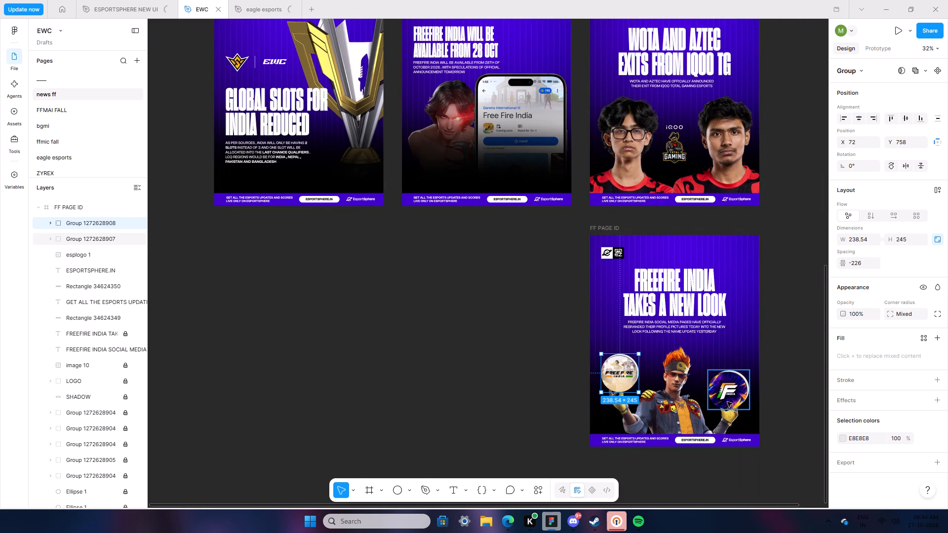
drag(709, 410, 714, 406)
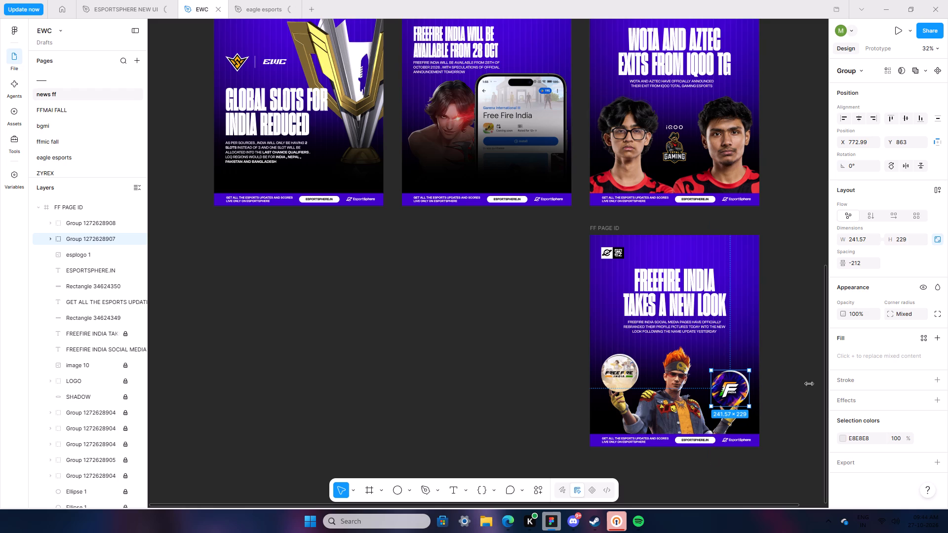
click(813, 382)
Export the FF PAGE ID frame as a PNG at 4x.
click(610, 225)
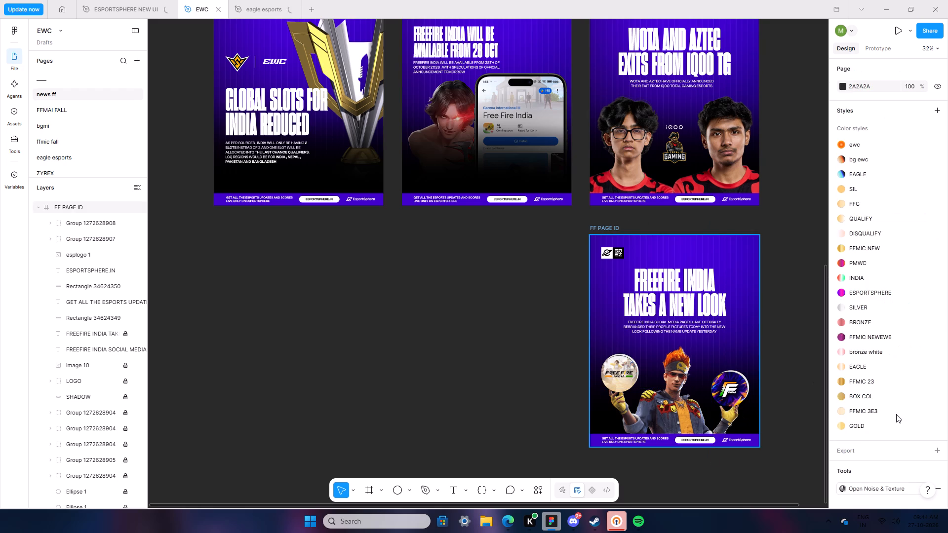
scroll(901, 441, down, 6)
click(898, 449)
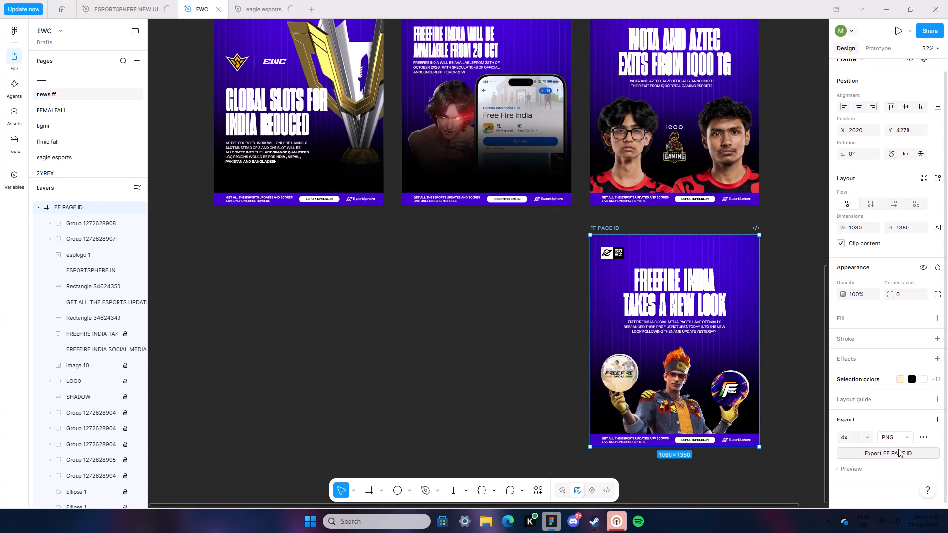
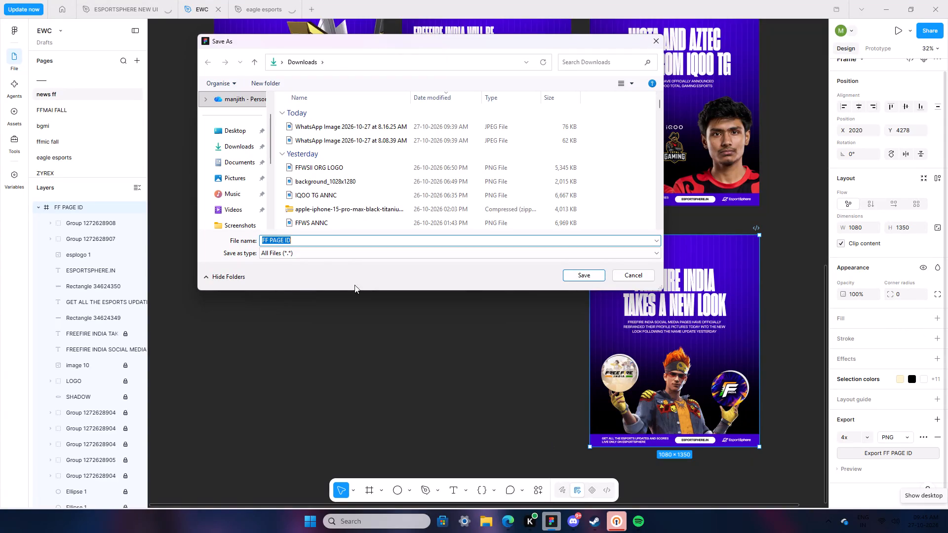
Save the exported PNG in the Downloads folder under the file name FF PAGE ID.
double_click(227, 143)
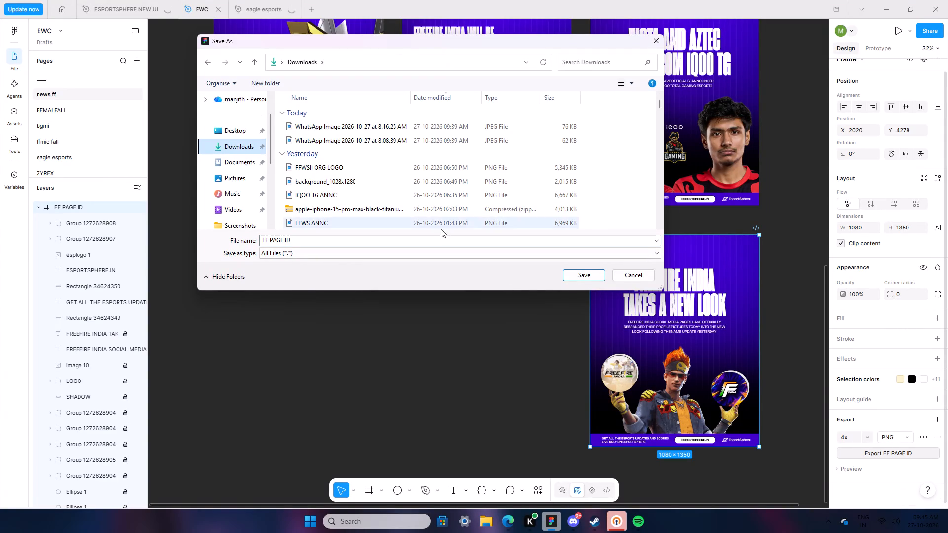
click(579, 271)
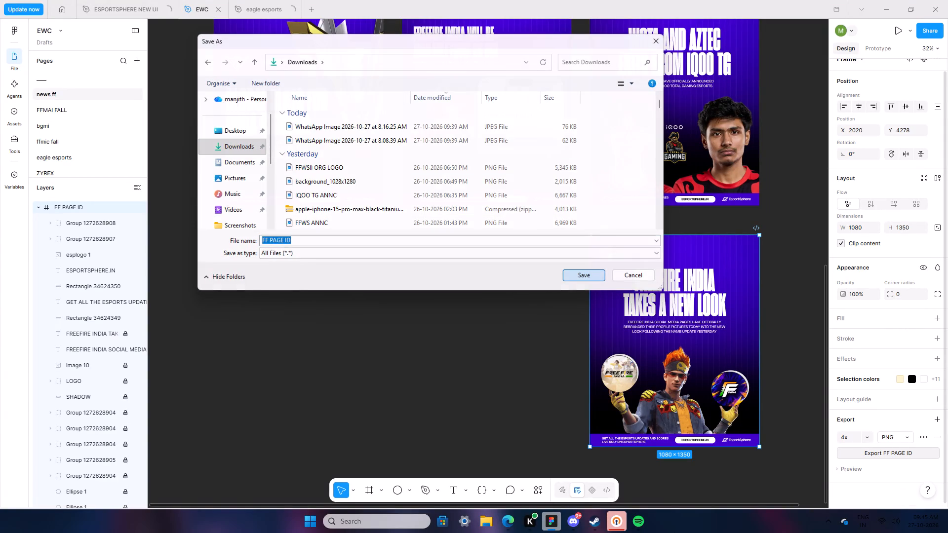